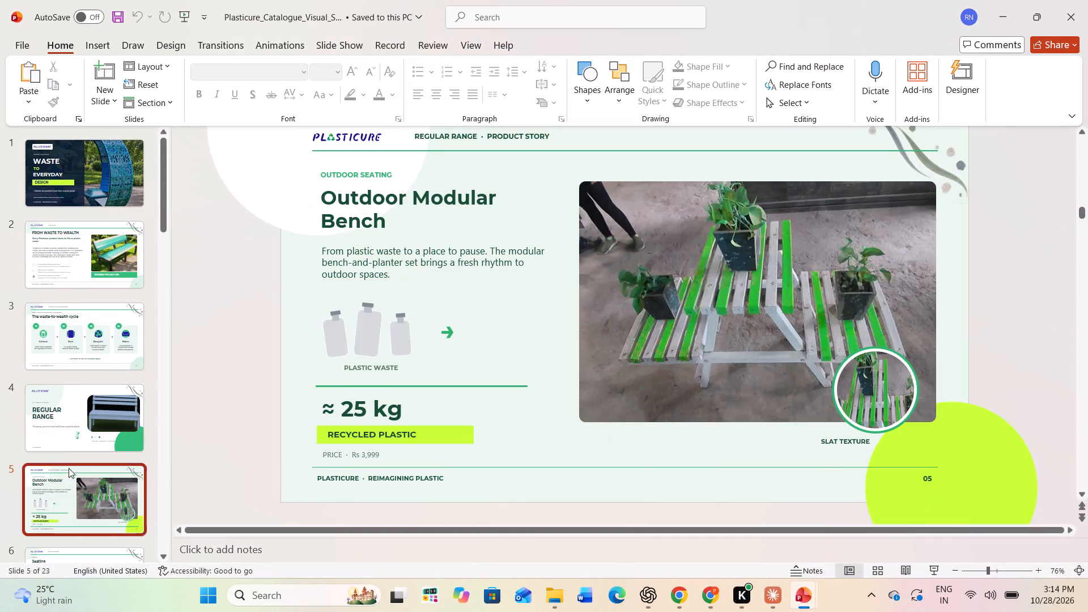
Arrange the two open Plasticure catalogue presentations side by side for comparison.
scroll(69, 468, down, 1)
click(99, 530)
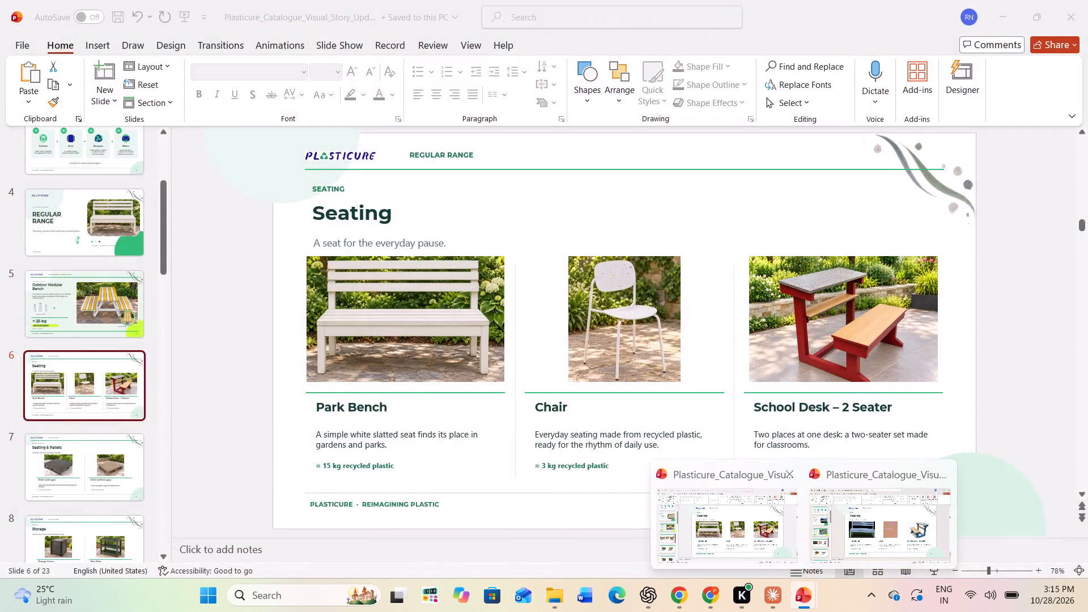
scroll(350, 328, down, 11)
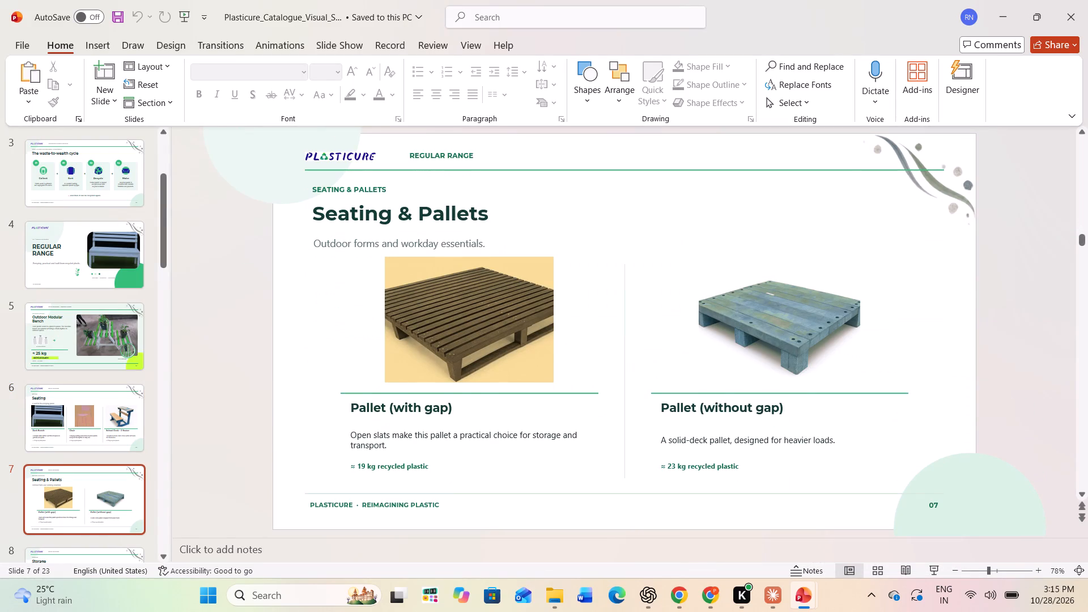
click(795, 602)
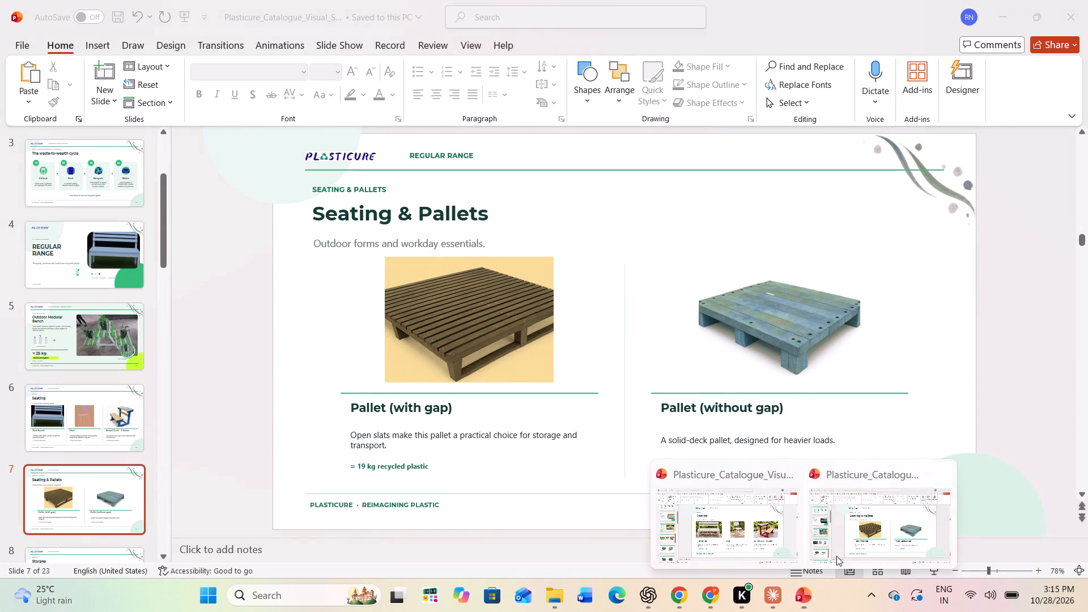
click(861, 544)
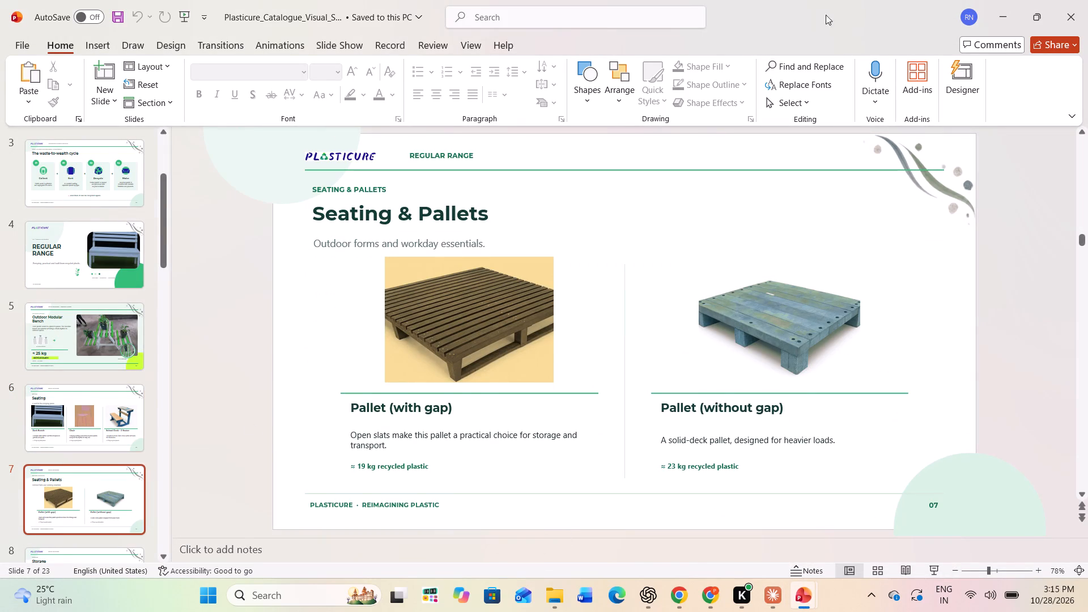
drag(822, 10, 575, 101)
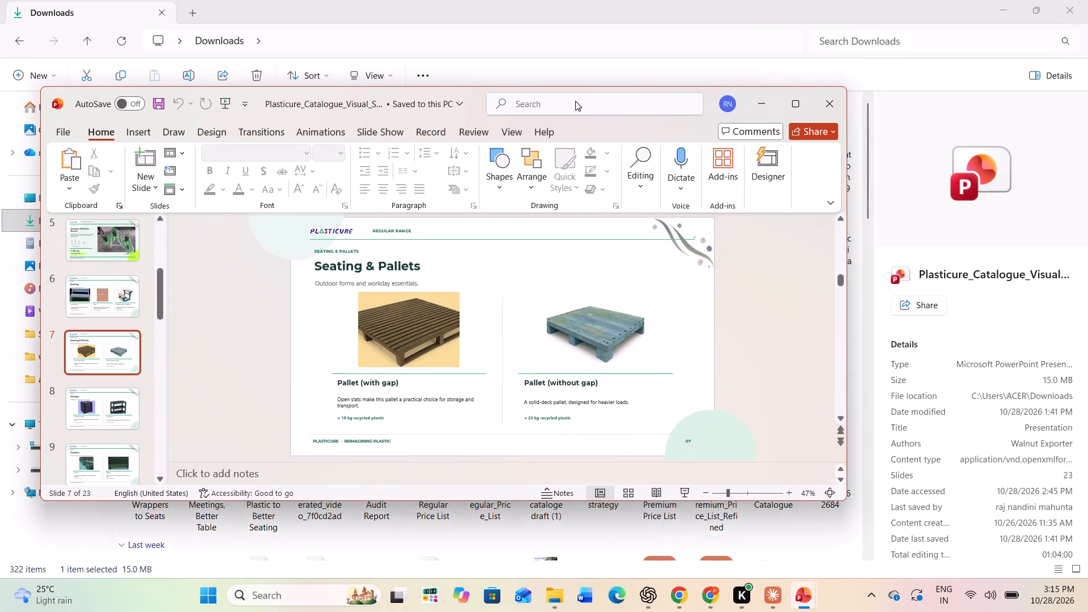
drag(575, 101, 563, 97)
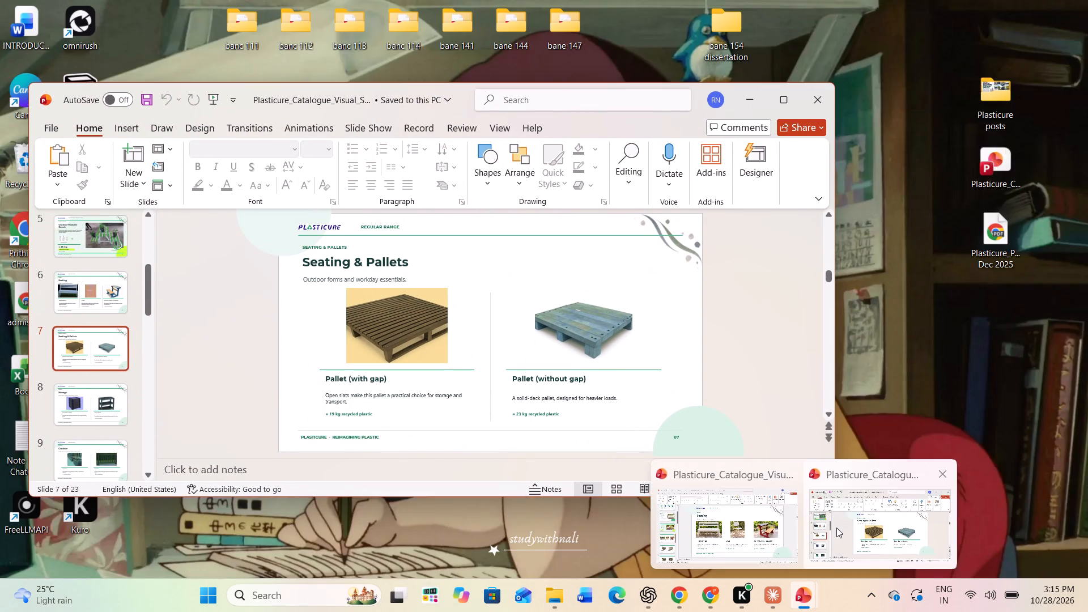
click(751, 525)
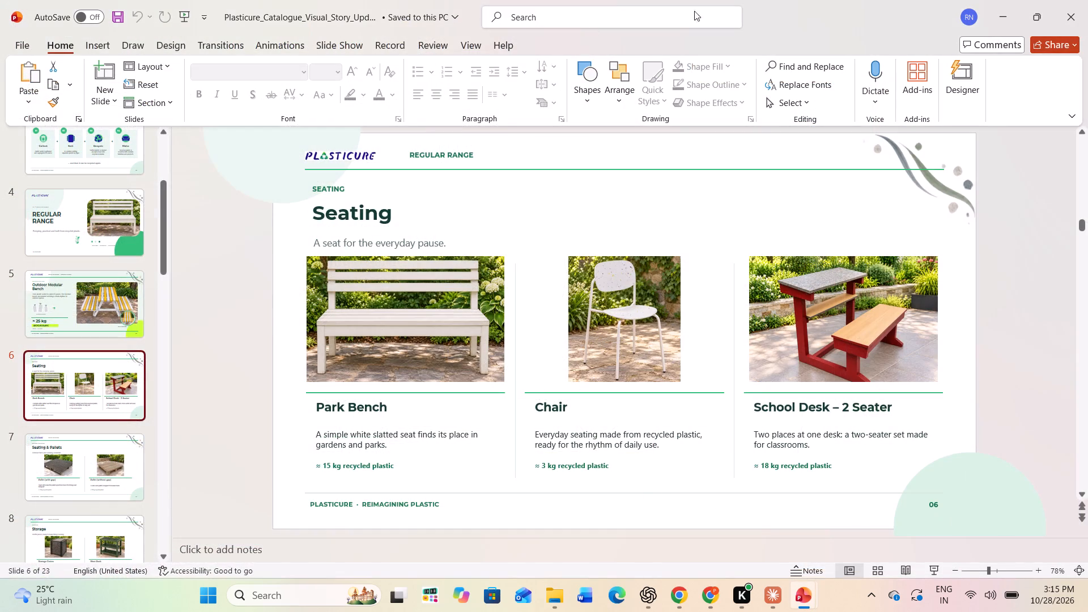
drag(782, 7, 696, 212)
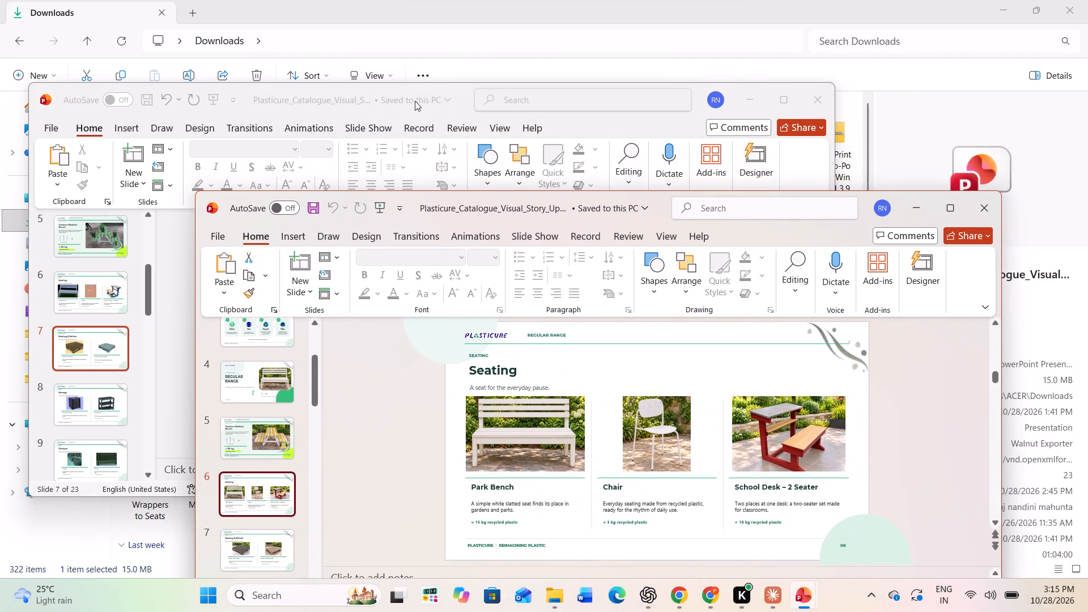
drag(415, 101, 915, 0)
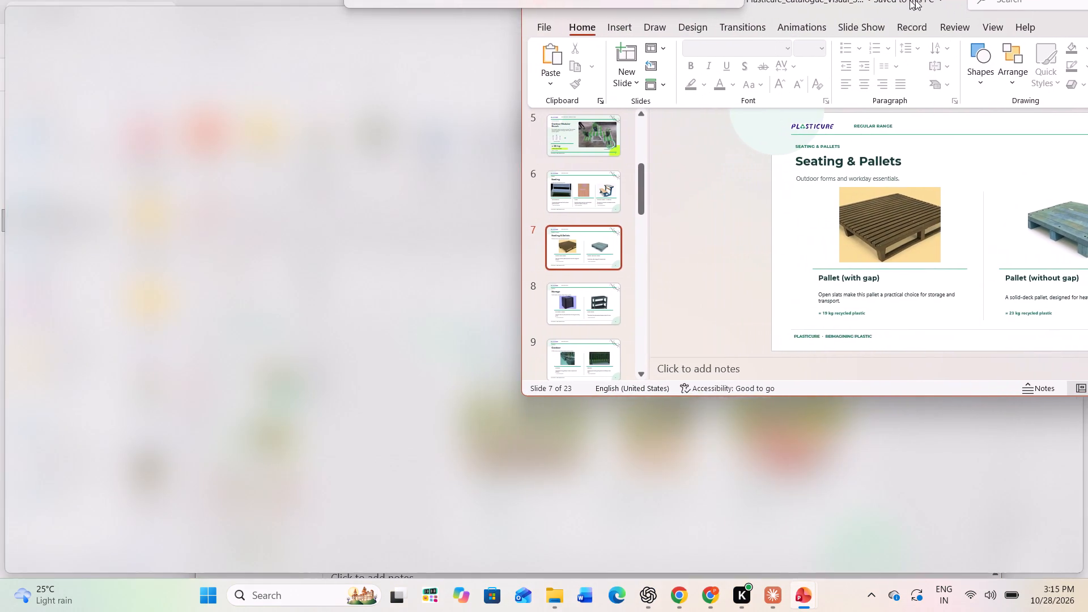
drag(915, 0, 611, 53)
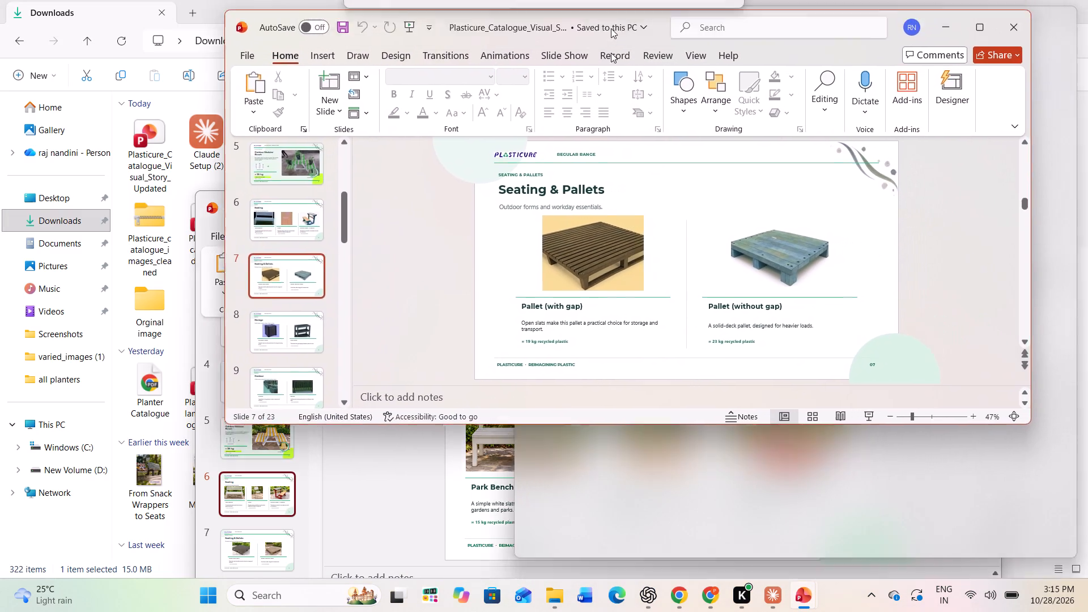
drag(611, 53, 410, 52)
Compare the Regular Range product images on slides 7 to 9 between the two catalogue versions.
scroll(337, 320, down, 4)
scroll(337, 320, up, 1)
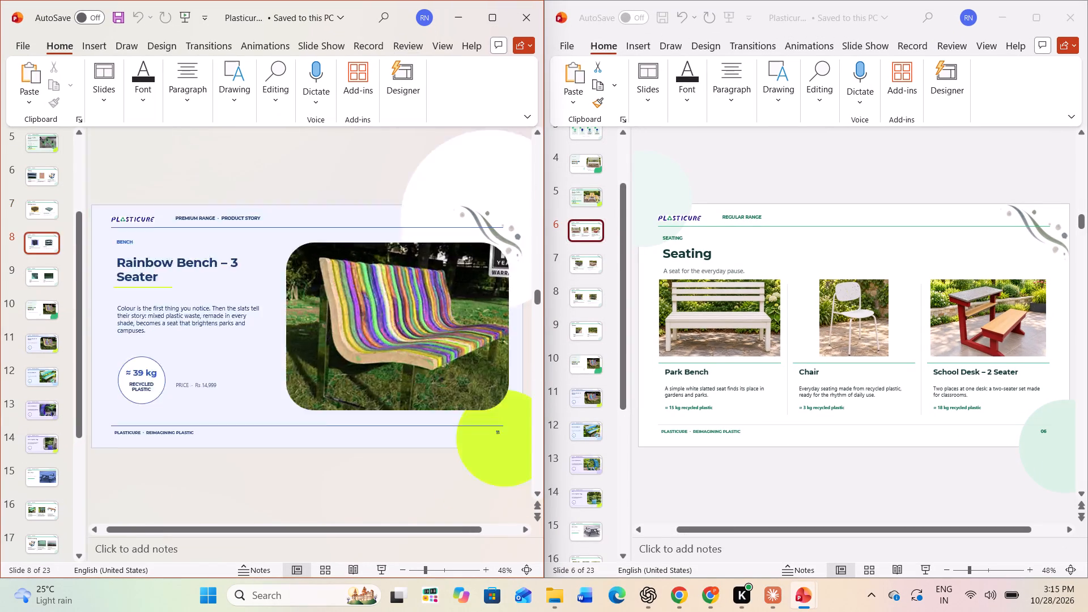
scroll(337, 320, up, 5)
scroll(337, 320, down, 1)
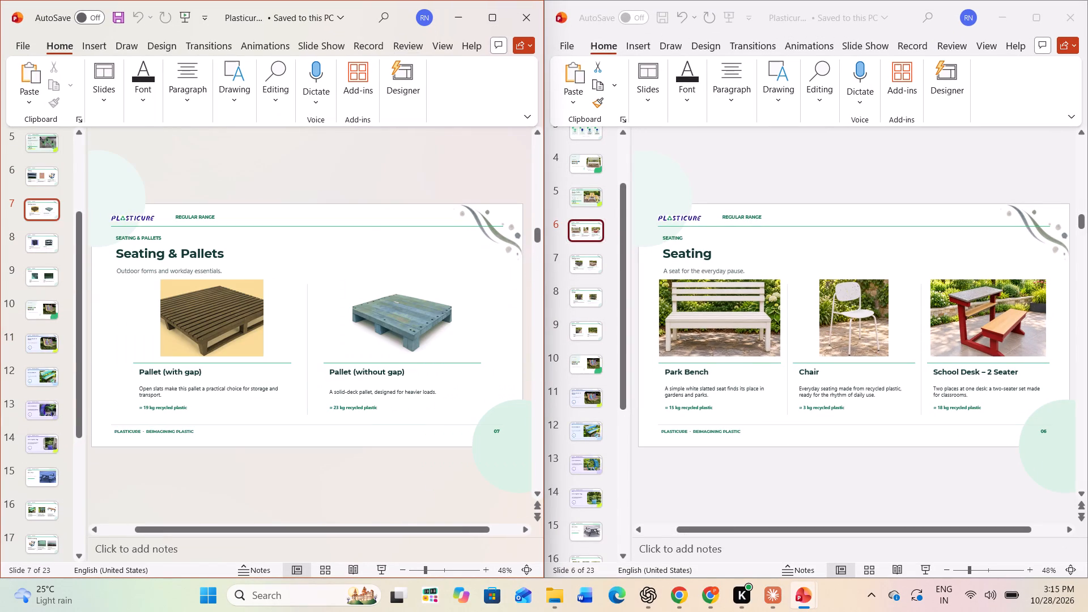
scroll(819, 362, down, 1)
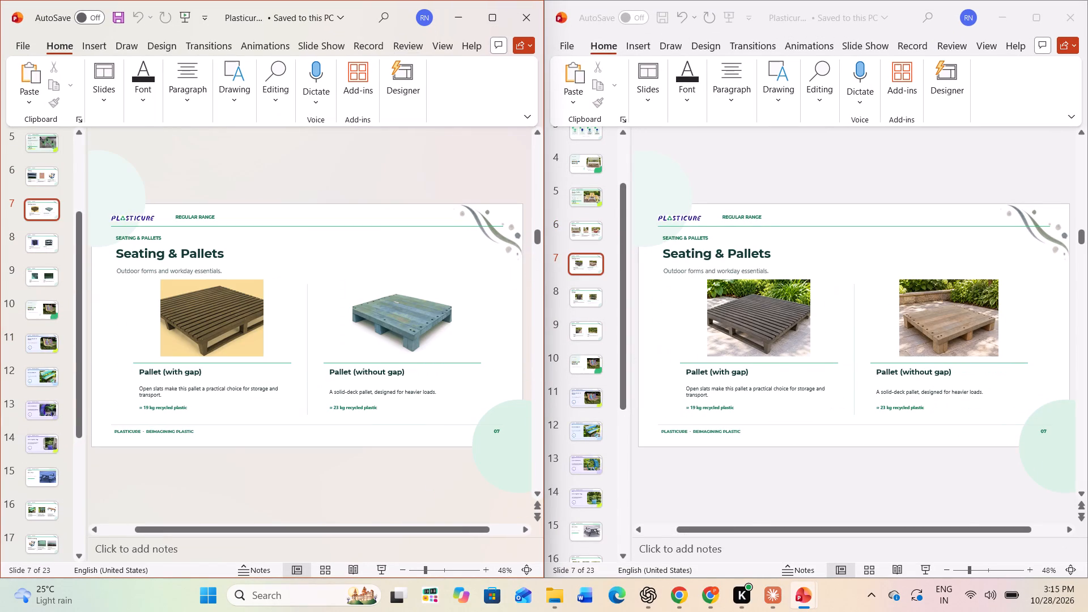
scroll(819, 362, down, 1)
scroll(450, 355, down, 1)
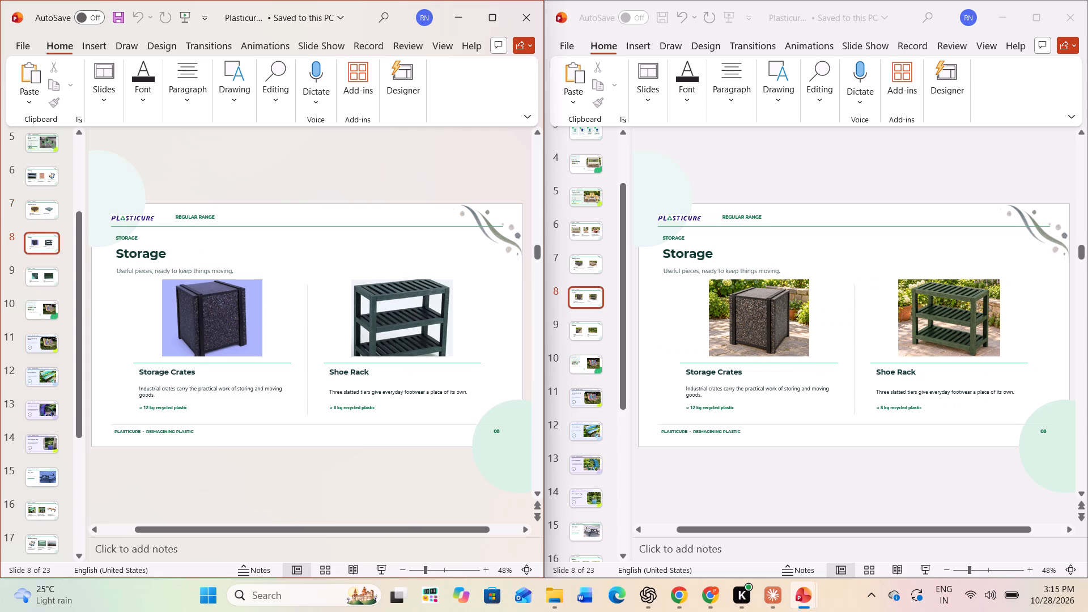
scroll(852, 347, down, 1)
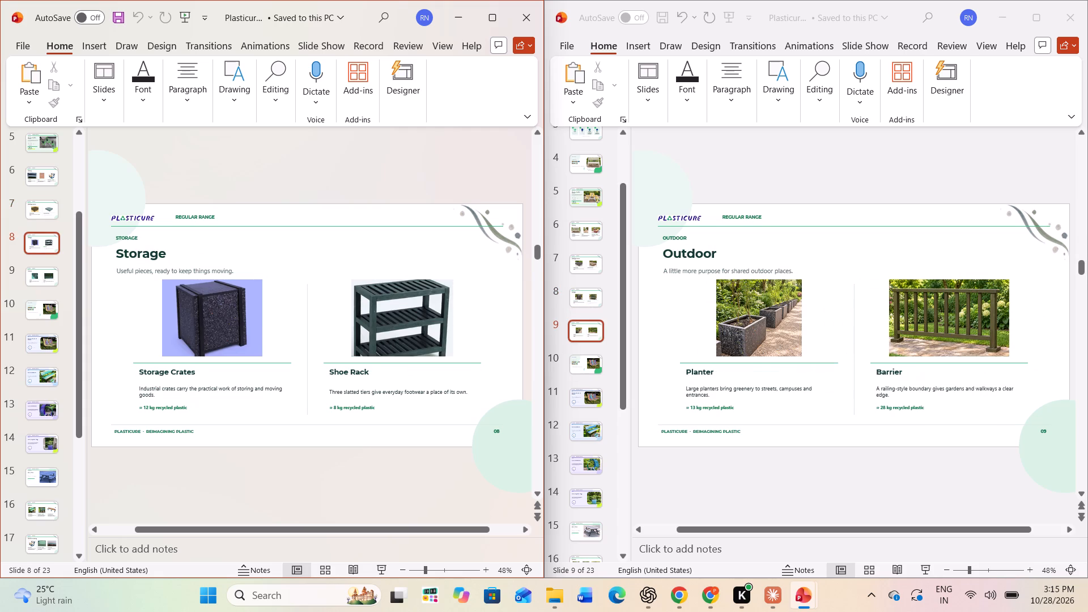
scroll(434, 339, down, 1)
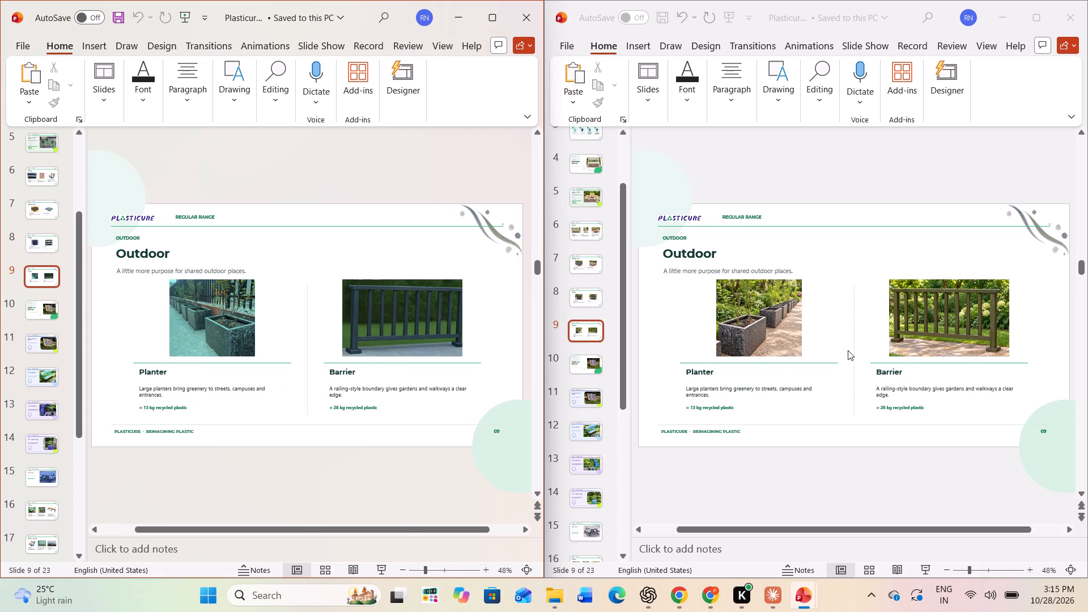
Compare the Premium Range cover and product story images on slides 10 to 15 between the two catalogue versions.
scroll(848, 350, down, 1)
scroll(482, 356, down, 1)
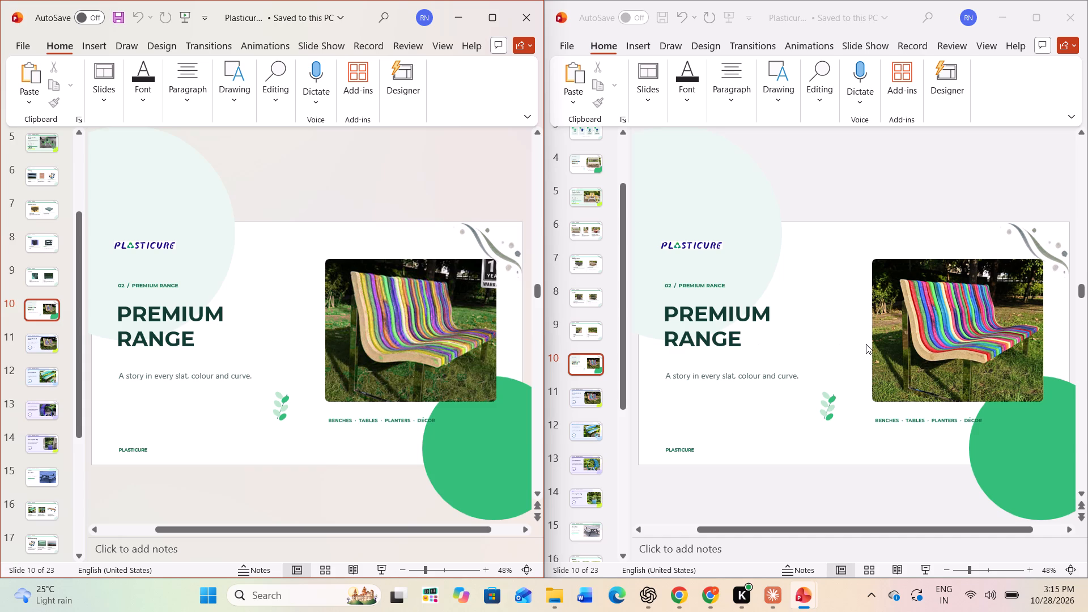
scroll(866, 344, down, 1)
scroll(522, 346, down, 1)
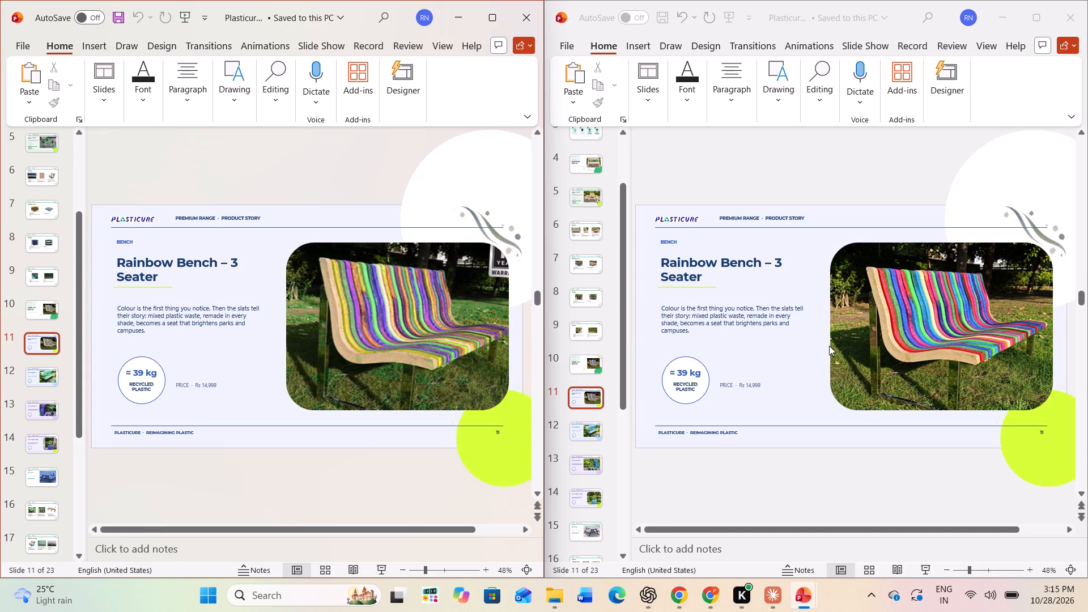
scroll(829, 346, down, 1)
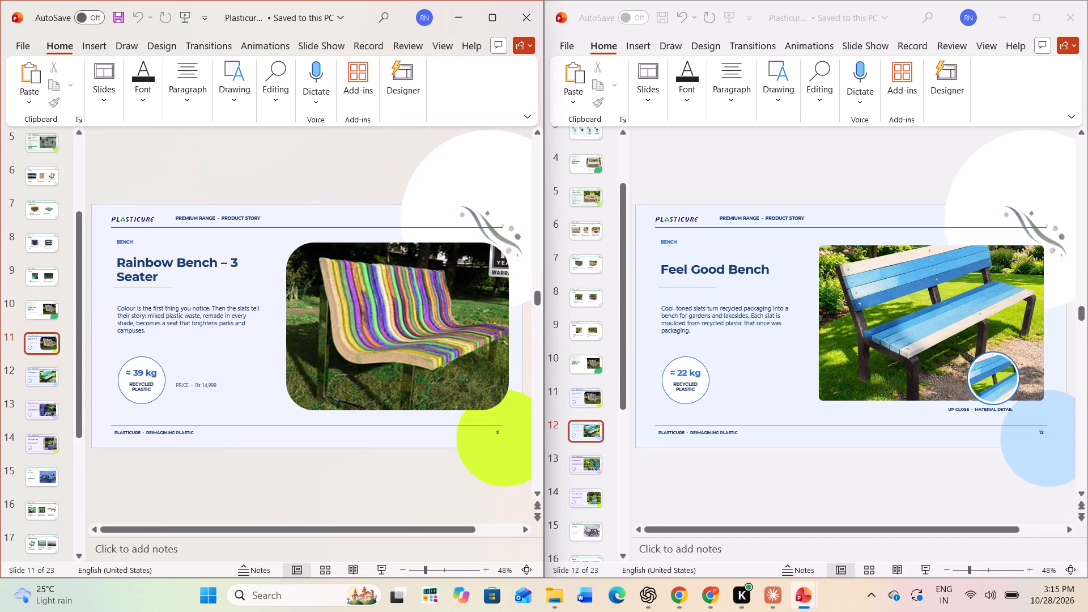
scroll(427, 348, down, 1)
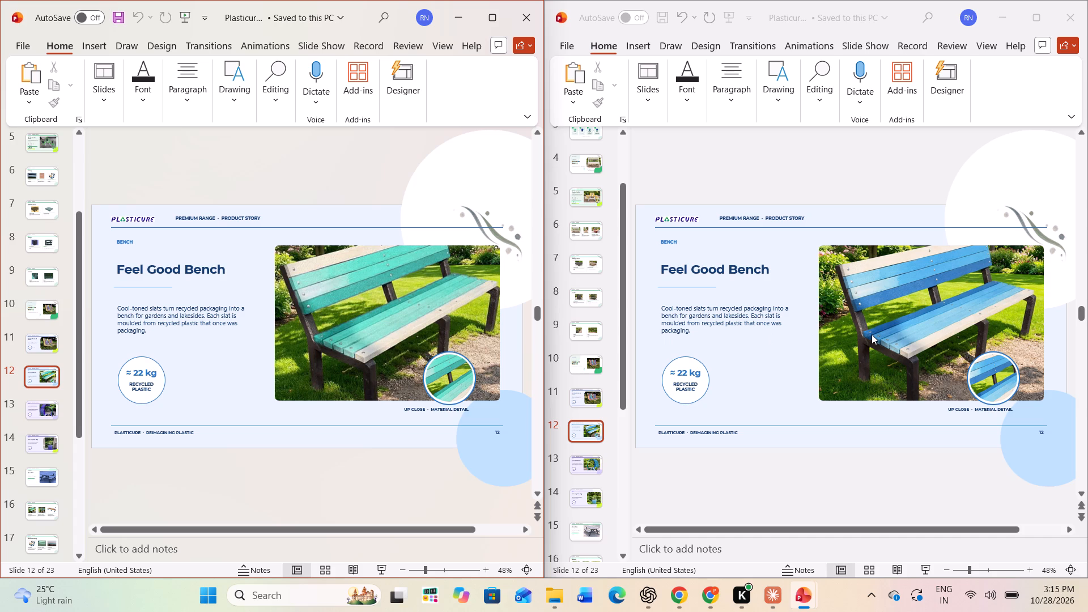
scroll(872, 334, down, 1)
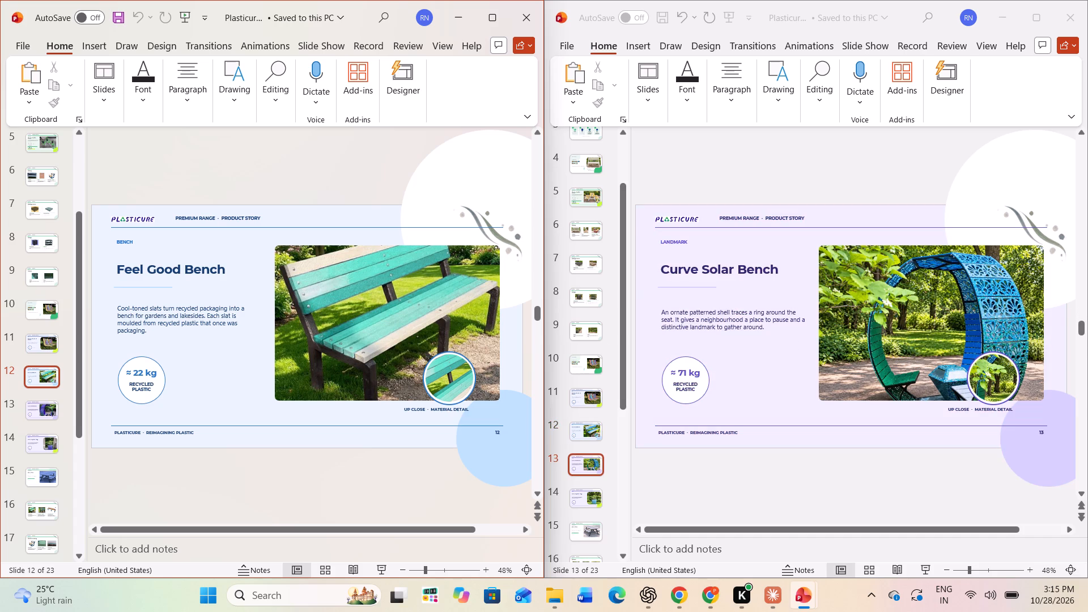
scroll(477, 330, down, 1)
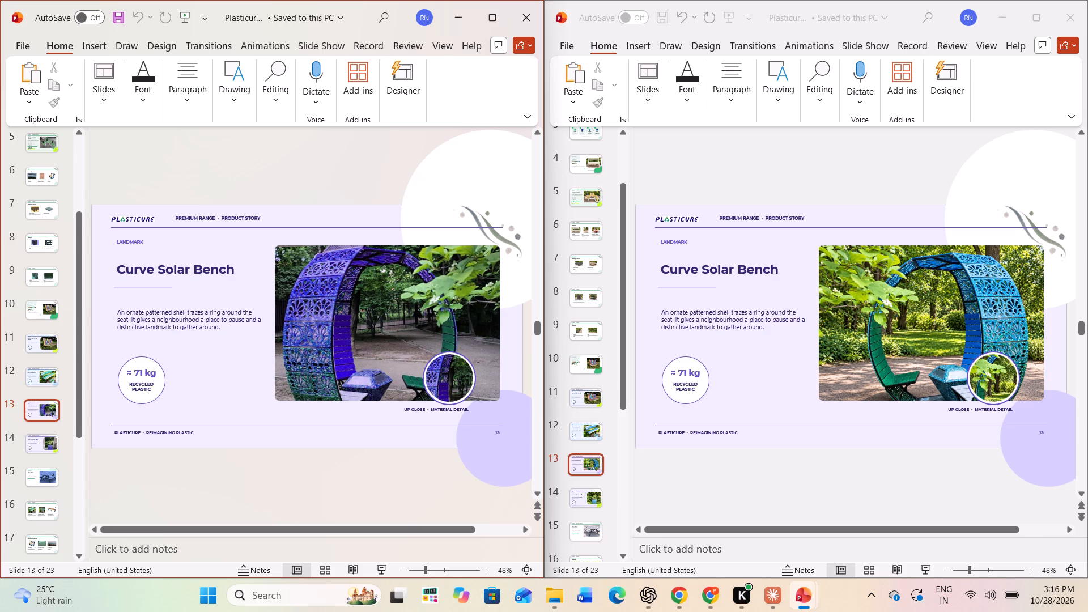
scroll(473, 368, down, 1)
scroll(796, 360, down, 1)
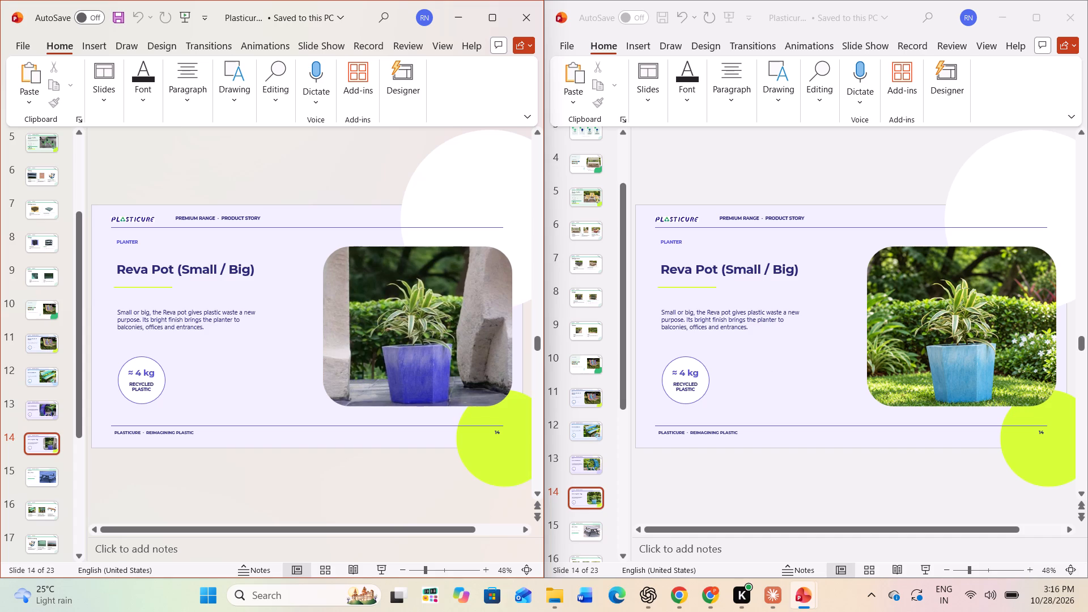
scroll(393, 371, down, 1)
scroll(780, 355, down, 1)
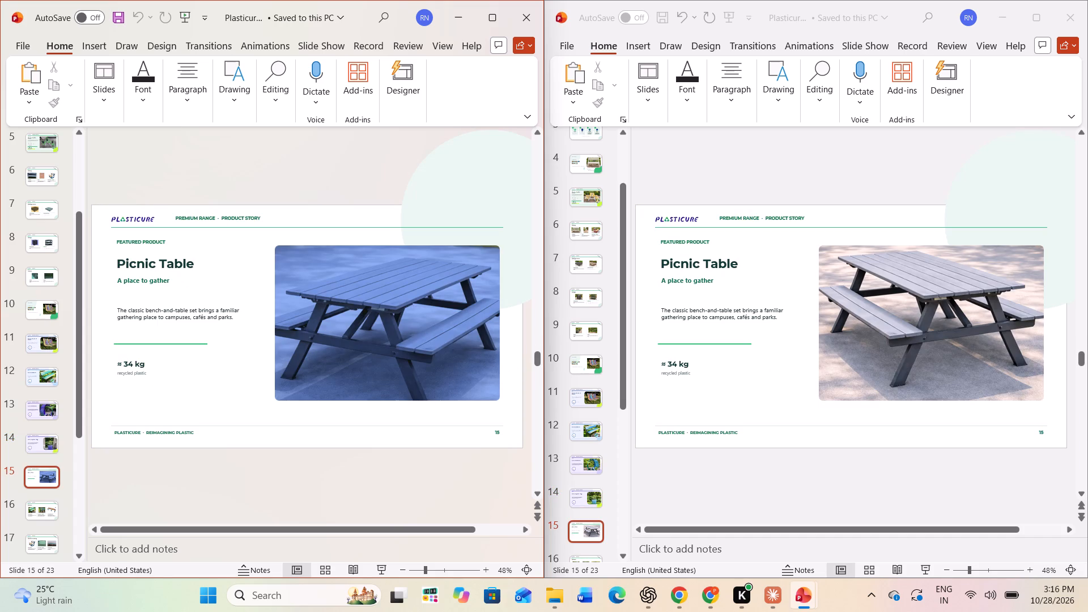
Compare the Premium Range benches, seating, chairs and tables images on slides 16 to 19 between the two catalogue versions.
scroll(465, 369, down, 1)
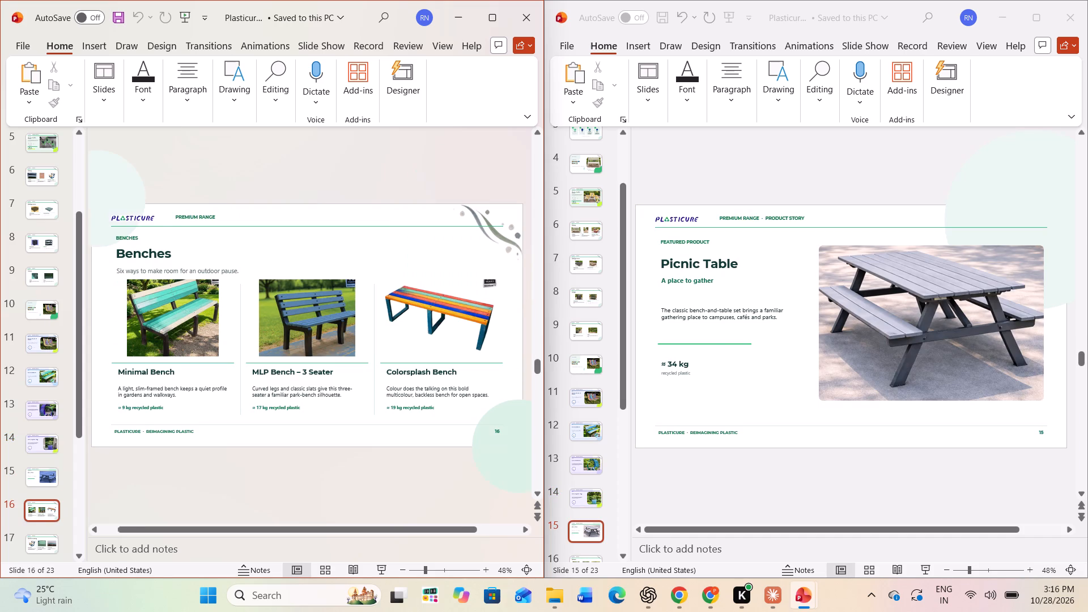
scroll(709, 337, down, 1)
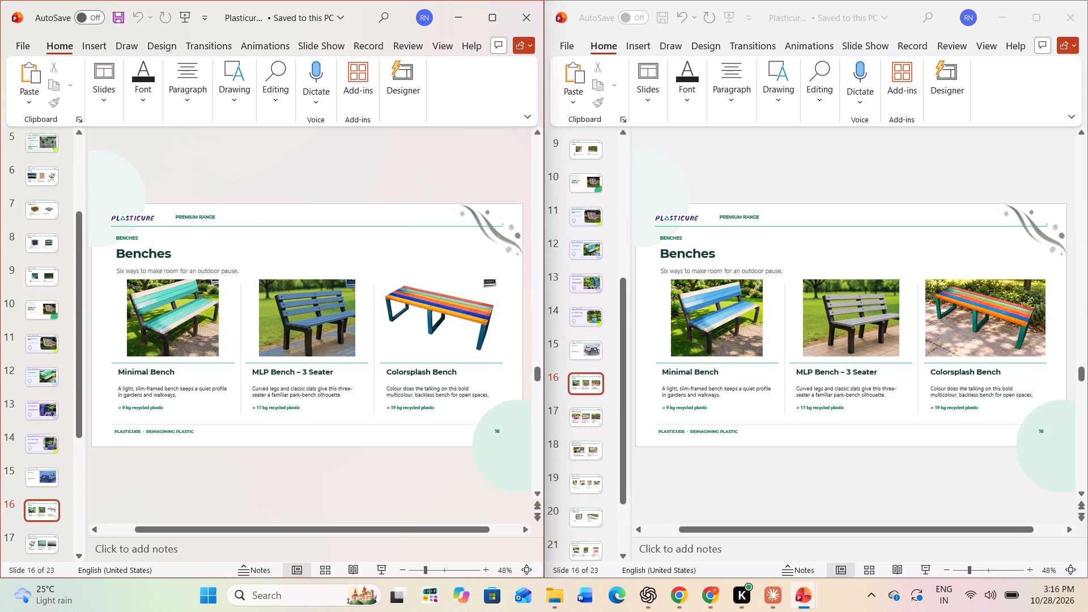
scroll(788, 344, down, 1)
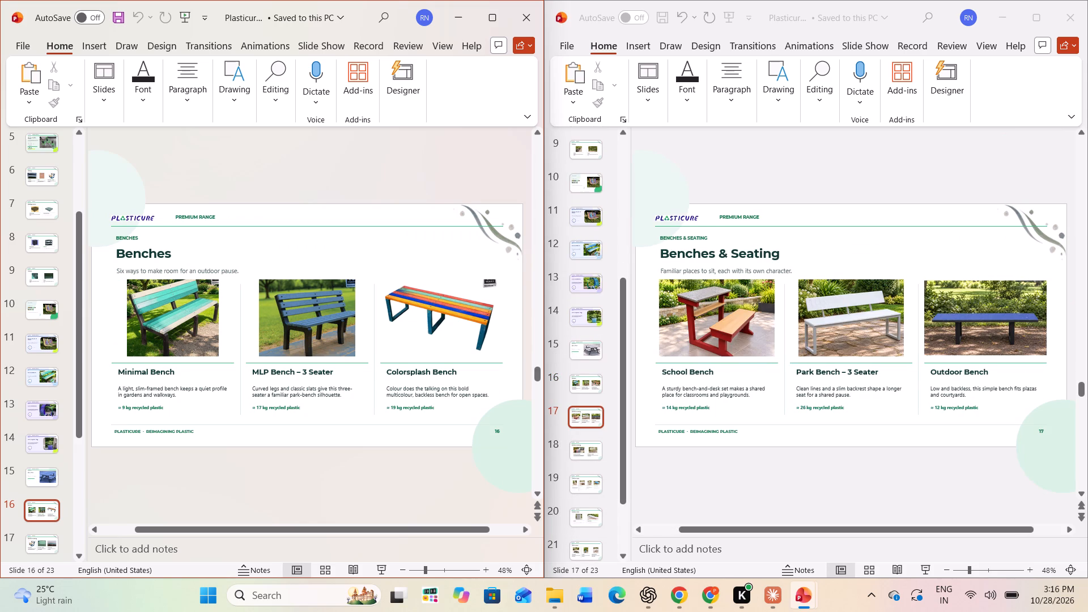
scroll(448, 337, down, 1)
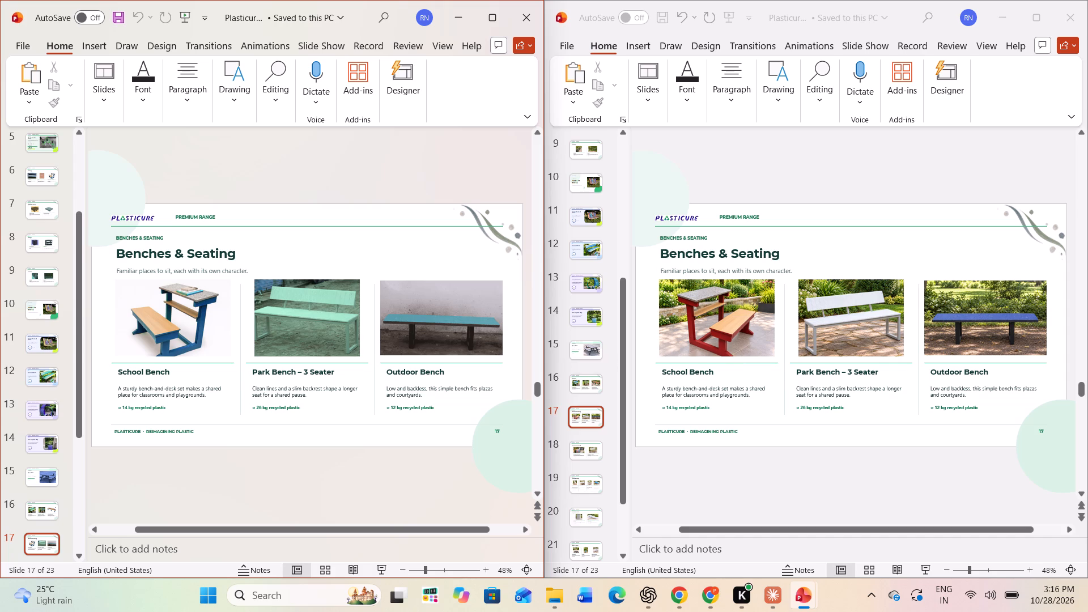
scroll(379, 367, down, 1)
scroll(658, 359, down, 1)
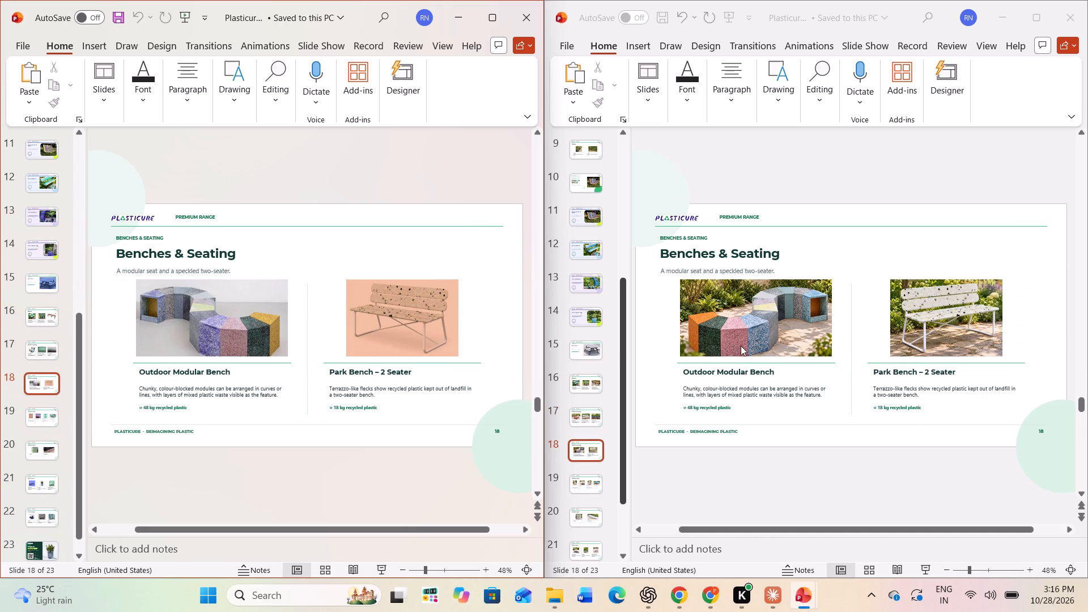
scroll(746, 346, down, 1)
scroll(488, 348, down, 1)
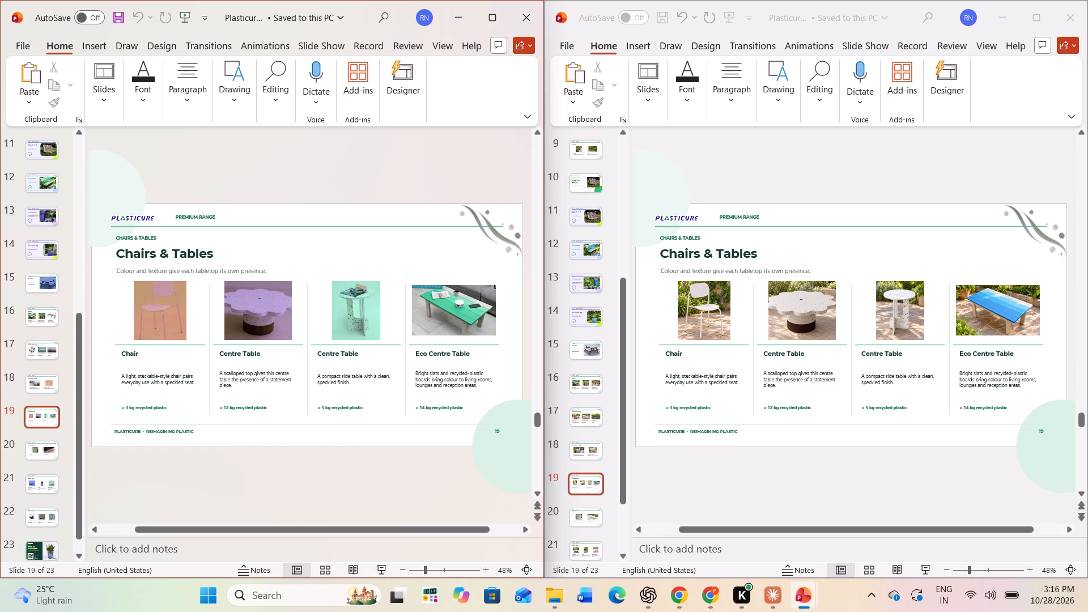
Compare the outdoor, desk, décor, gifts and closing slide images on slides 20 to 23 between the two catalogue versions.
scroll(399, 347, down, 1)
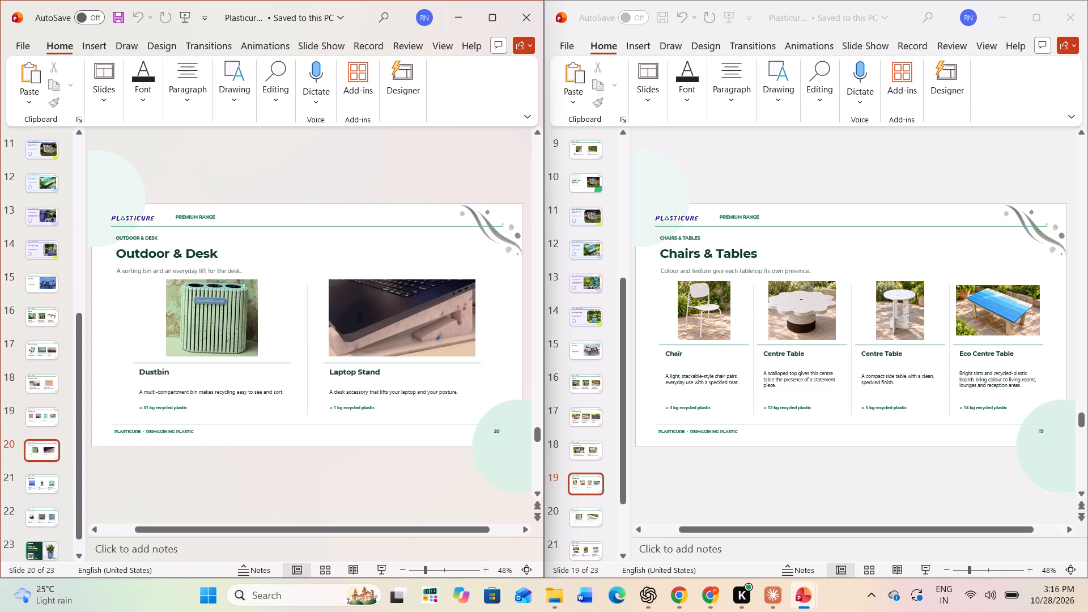
scroll(764, 320, down, 1)
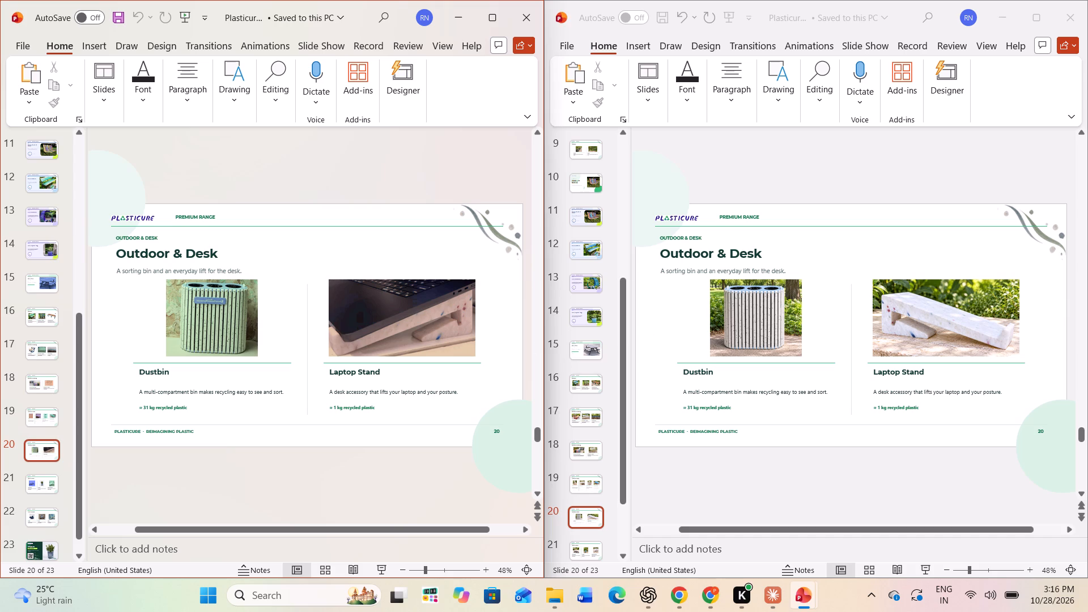
scroll(423, 358, down, 1)
scroll(722, 341, down, 1)
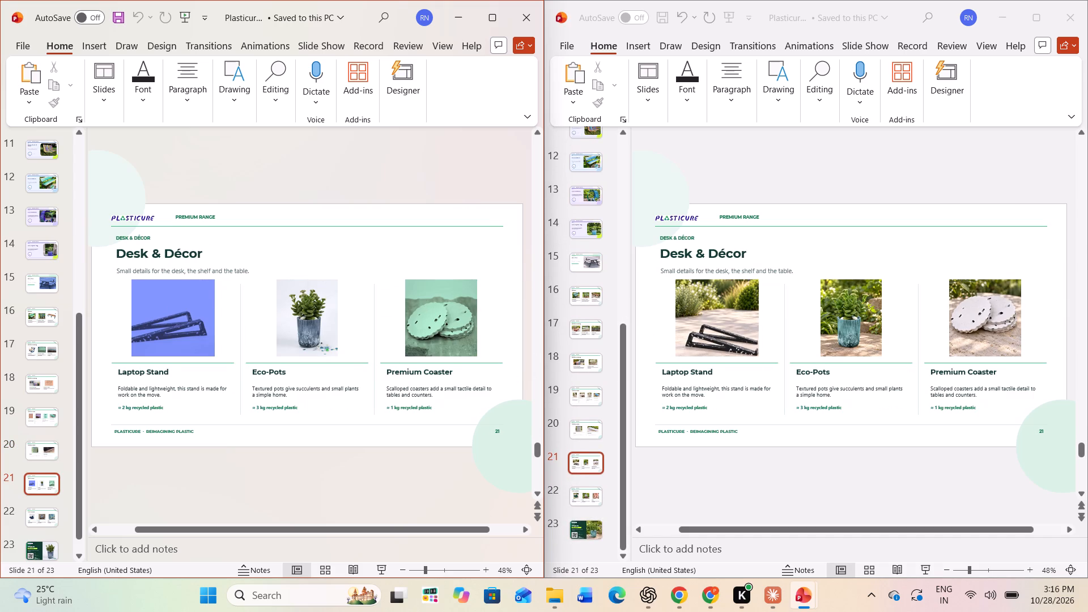
scroll(464, 381, down, 1)
scroll(762, 355, down, 1)
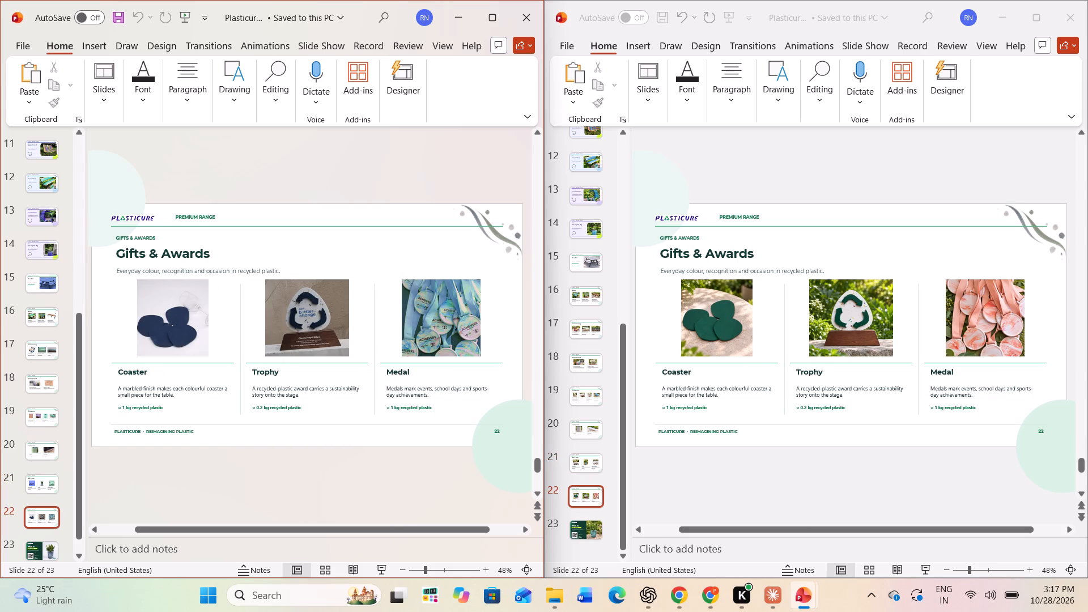
scroll(478, 373, down, 1)
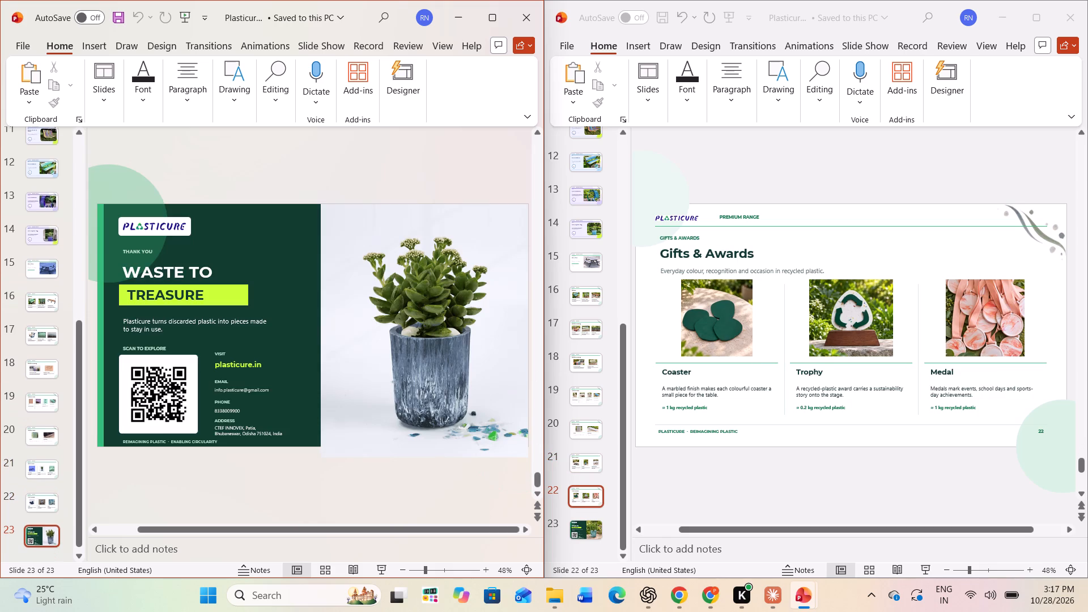
scroll(818, 334, down, 1)
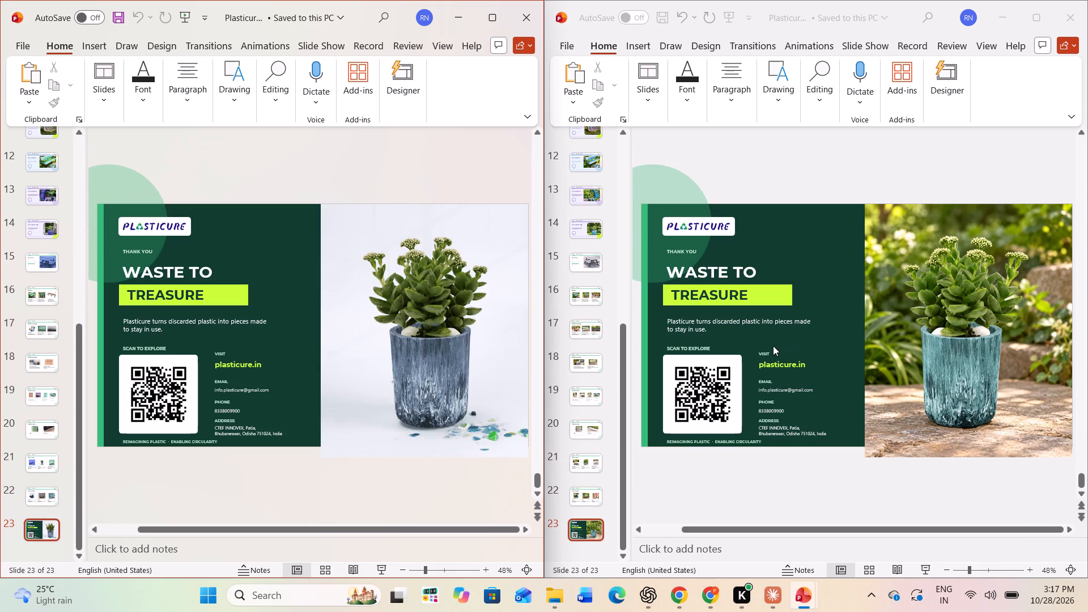
Look back through the updated catalogue's slides from the closing page to the cover, and recheck the bench slides in both versions.
scroll(773, 346, up, 4)
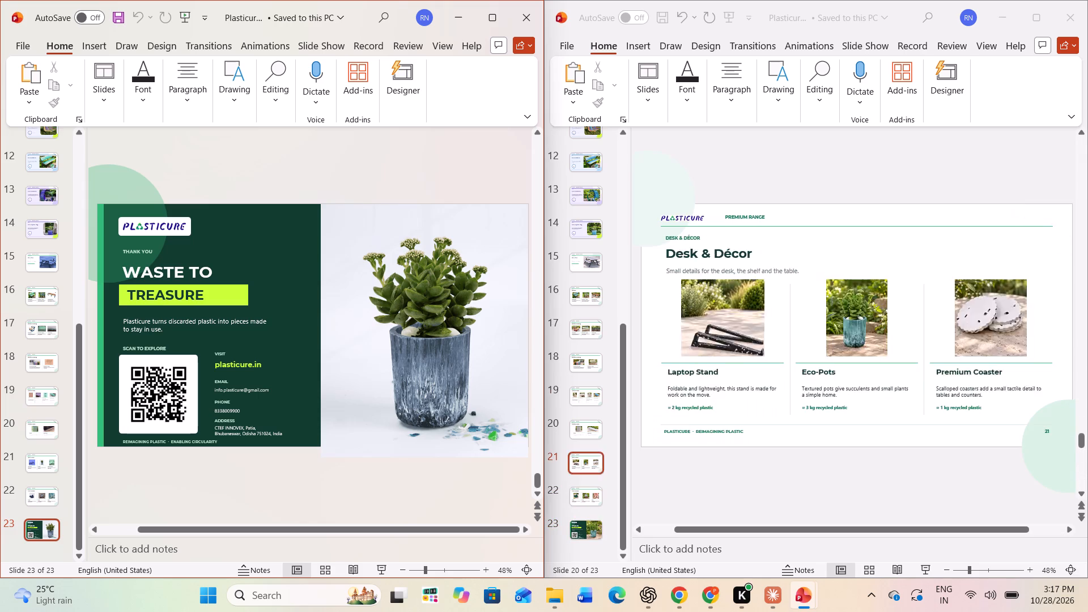
scroll(773, 346, up, 1)
scroll(723, 350, up, 3)
scroll(723, 350, down, 1)
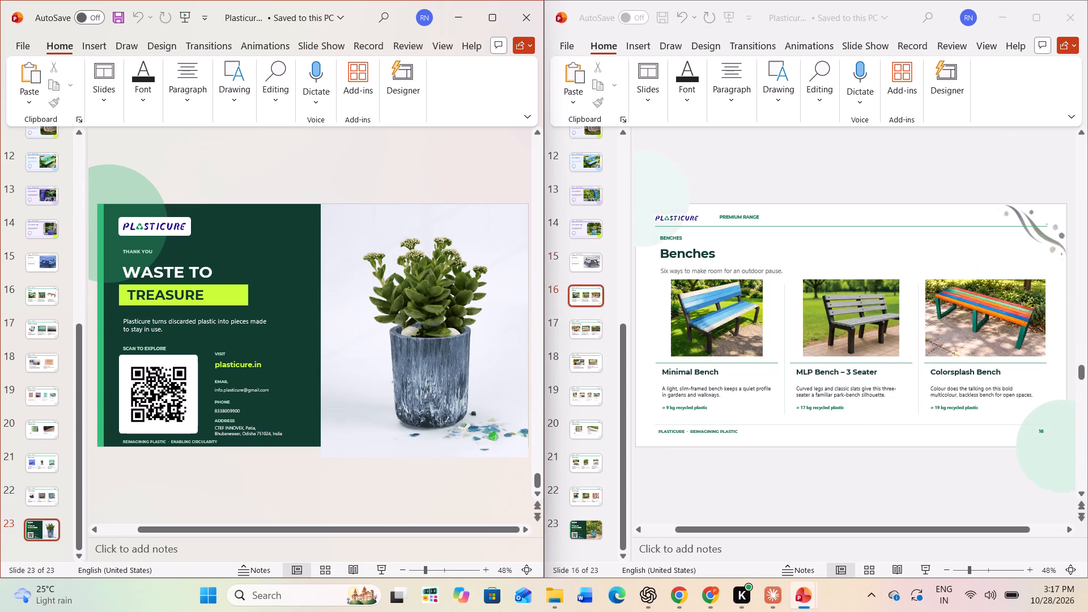
scroll(723, 350, down, 1)
scroll(723, 350, up, 15)
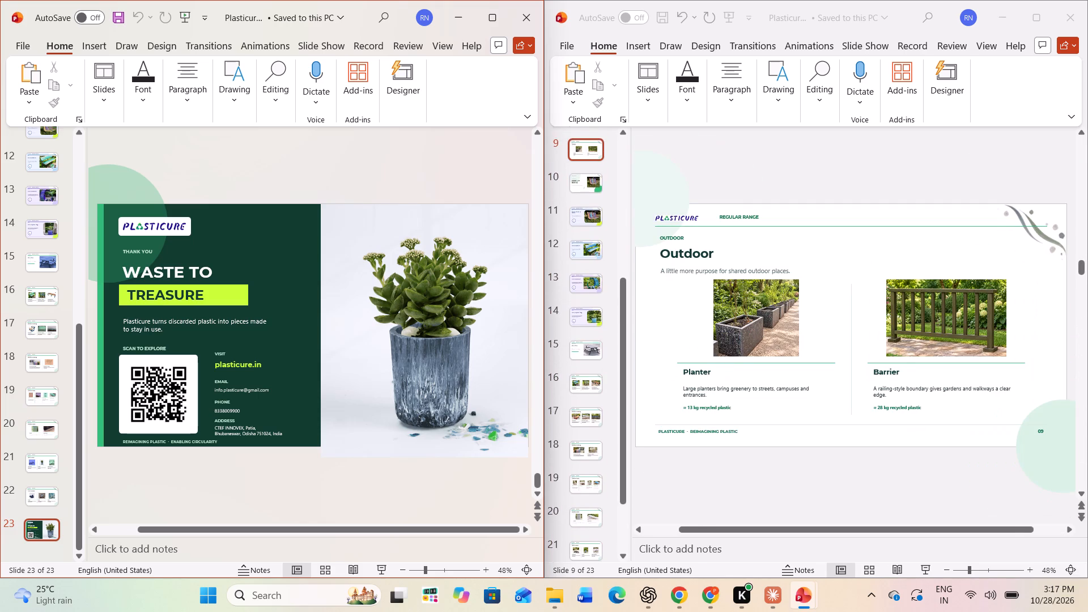
scroll(723, 350, up, 13)
scroll(723, 350, down, 1)
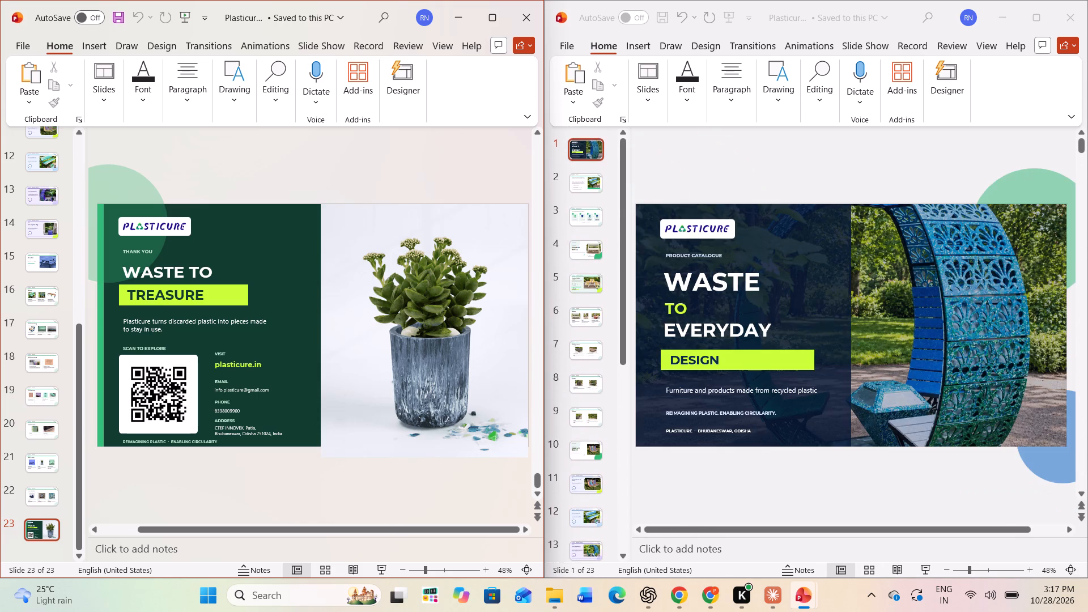
scroll(723, 350, down, 5)
scroll(723, 350, up, 1)
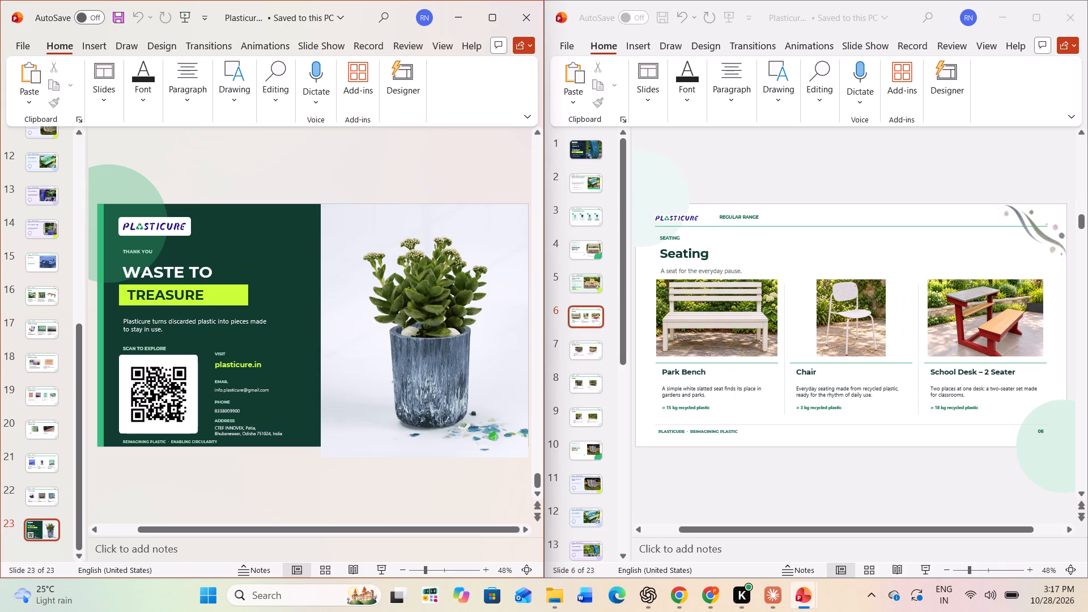
scroll(723, 350, down, 14)
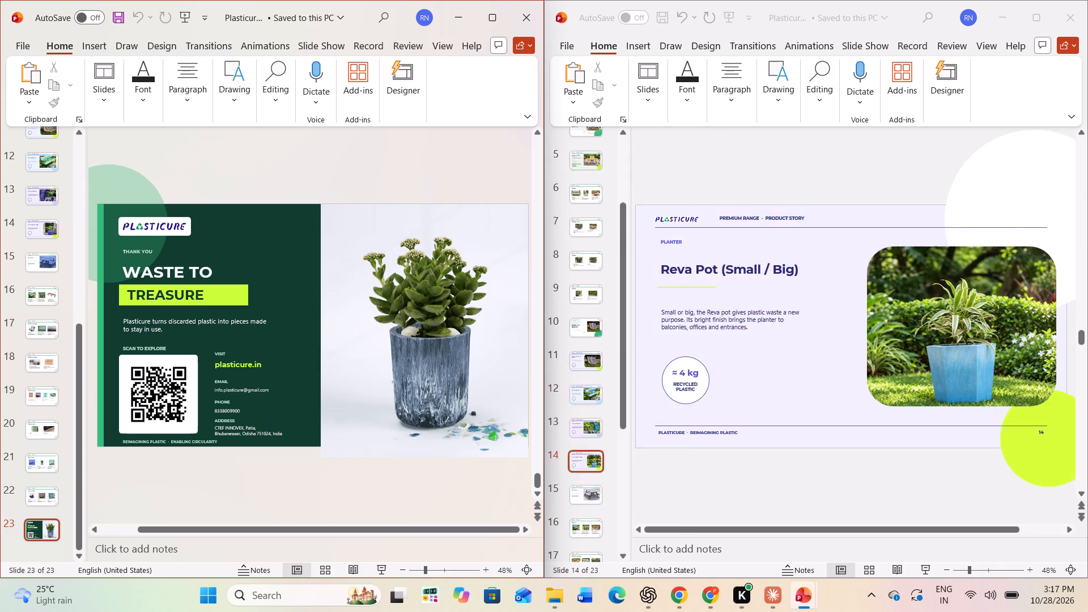
scroll(723, 350, down, 4)
scroll(723, 350, up, 1)
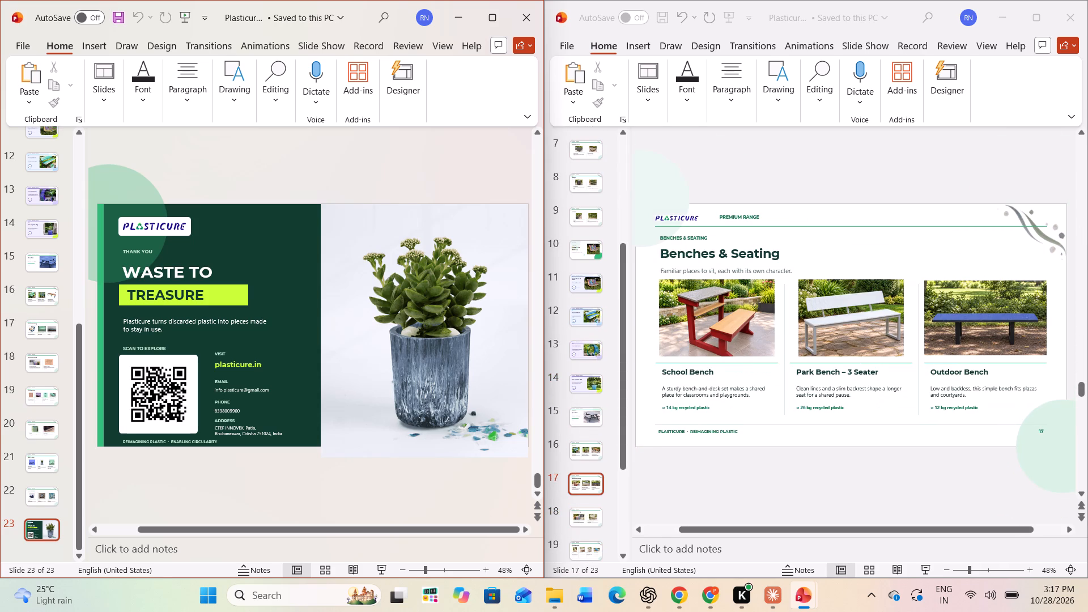
scroll(723, 350, up, 2)
scroll(723, 350, down, 1)
scroll(432, 357, down, 4)
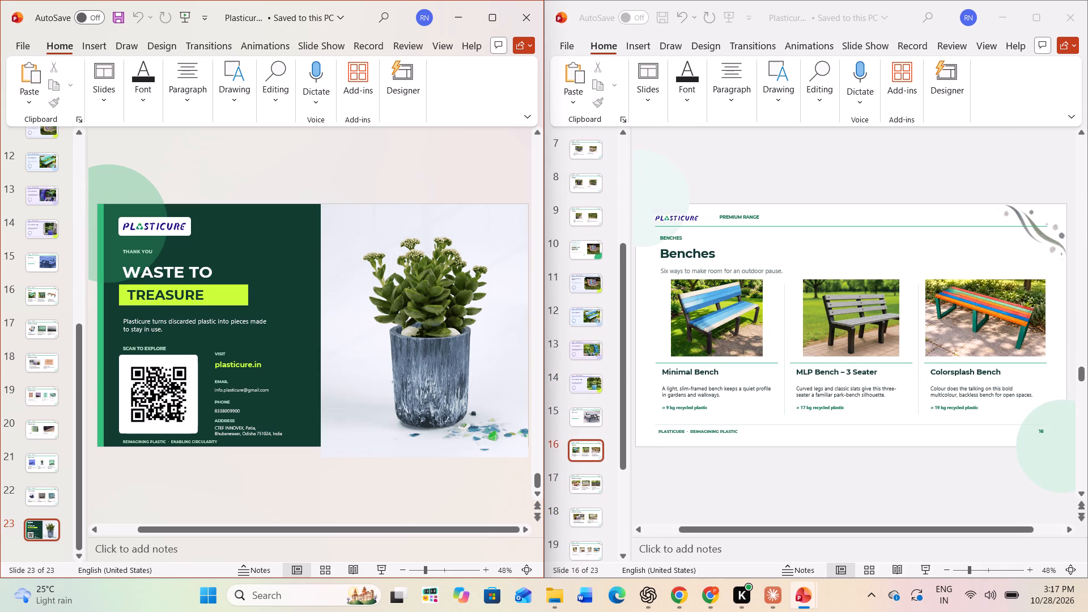
scroll(222, 348, up, 7)
scroll(218, 345, down, 1)
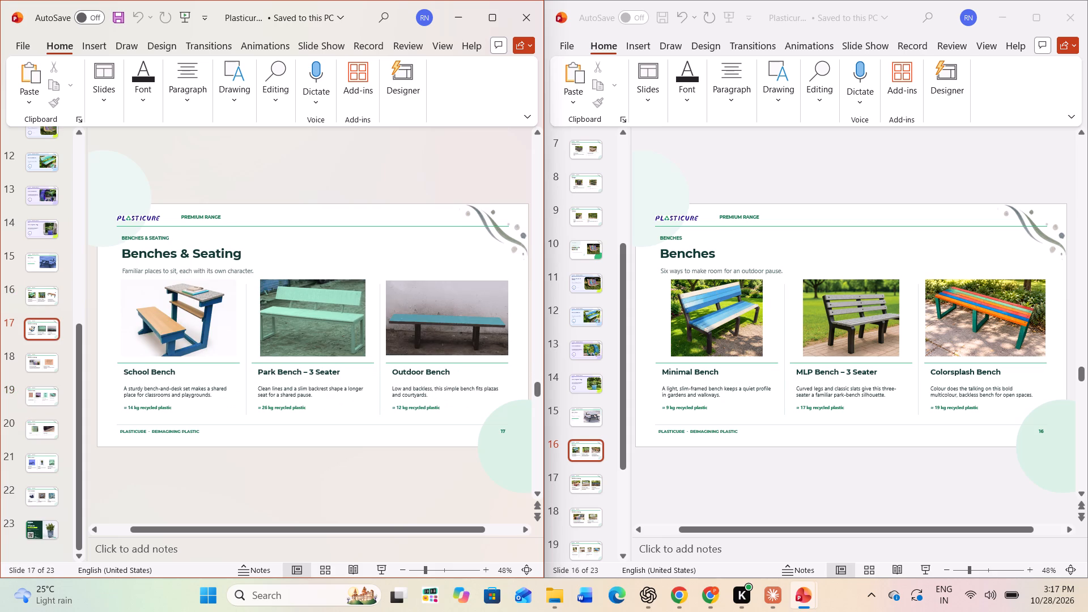
Close the other catalogue version and maximize the updated Plasticure catalogue window.
click(525, 20)
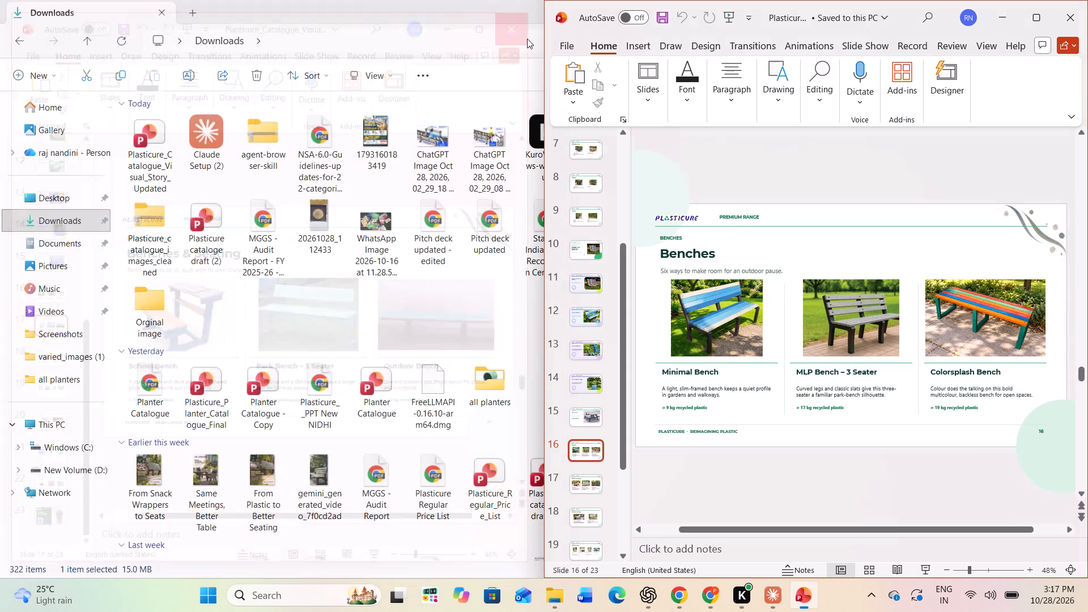
click(1045, 17)
Examine the Regular Range Seating product images on slide 6 of the updated catalogue.
scroll(399, 338, down, 3)
scroll(399, 339, up, 13)
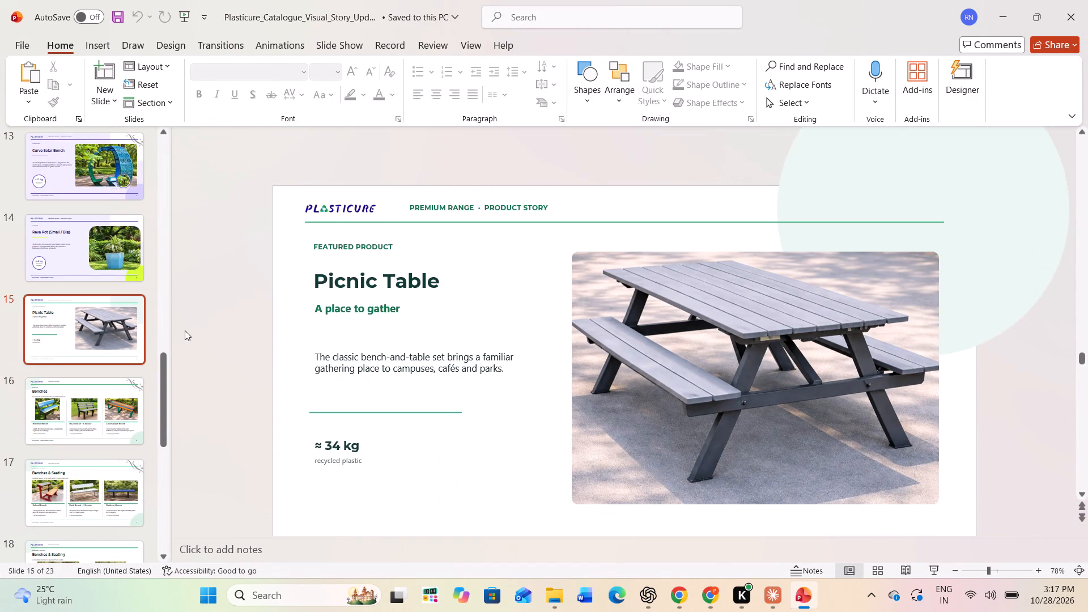
scroll(183, 329, up, 4)
scroll(87, 269, up, 12)
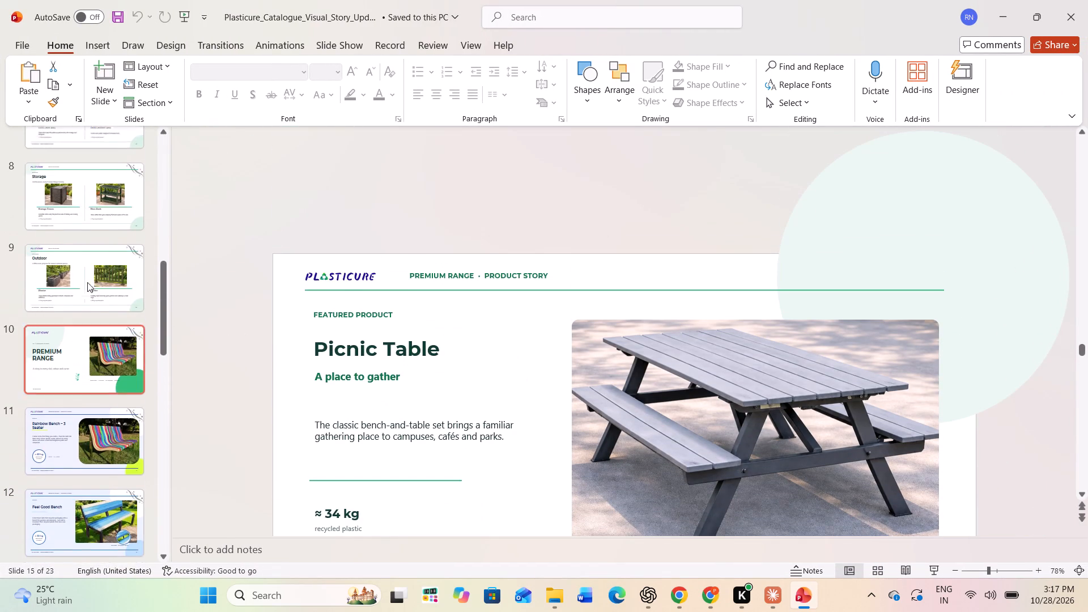
scroll(87, 282, up, 5)
click(93, 265)
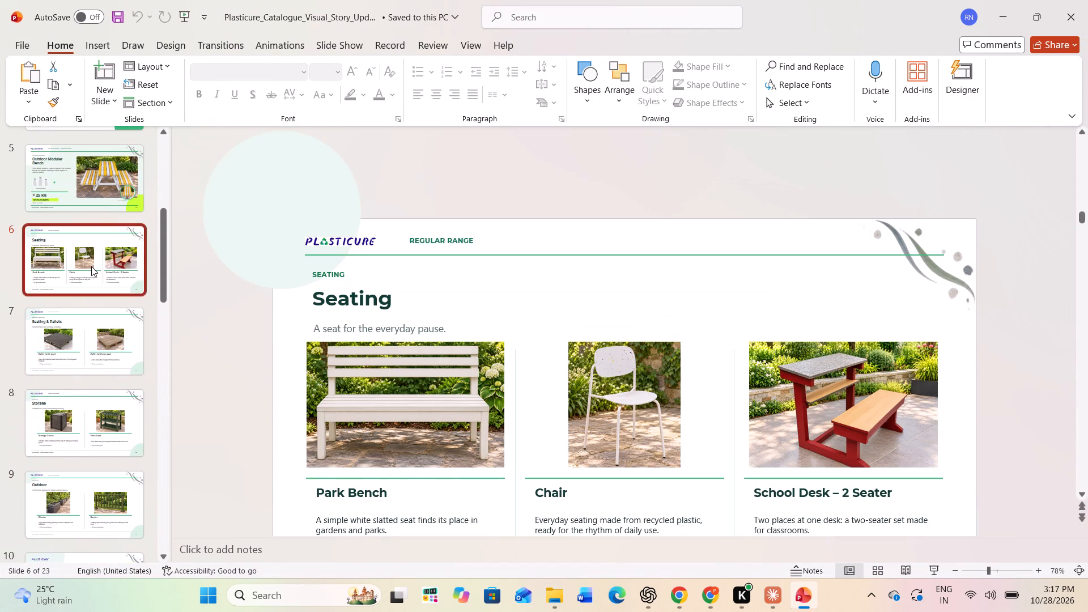
On slide 17, start inserting a picture from this device and open the Edited folder inside Plasticure_catalogue_images_cleaned in Downloads.
scroll(91, 266, down, 18)
scroll(88, 304, down, 3)
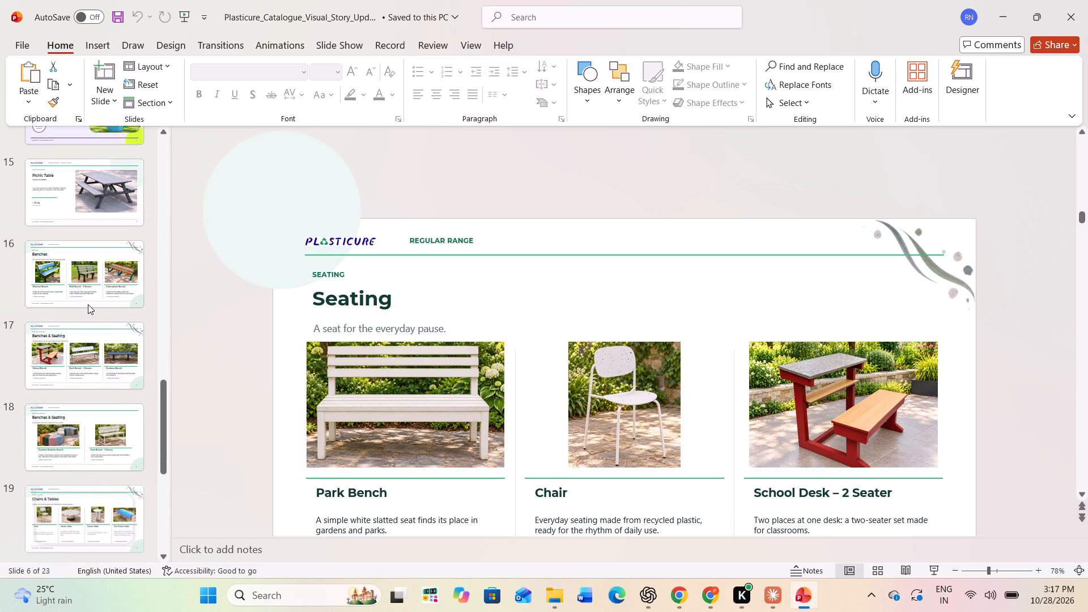
click(75, 363)
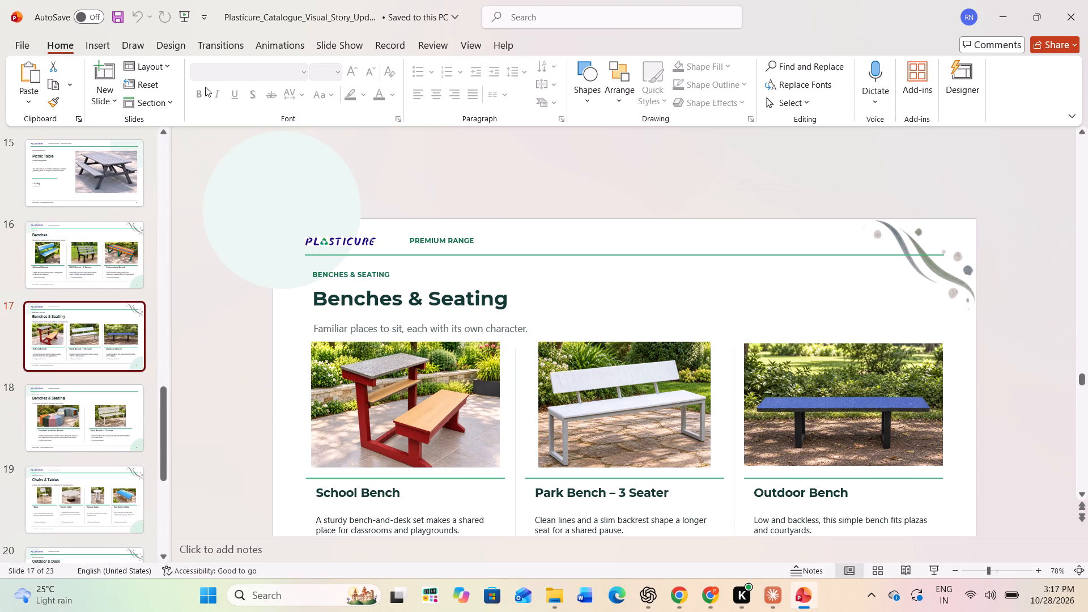
click(86, 49)
click(119, 71)
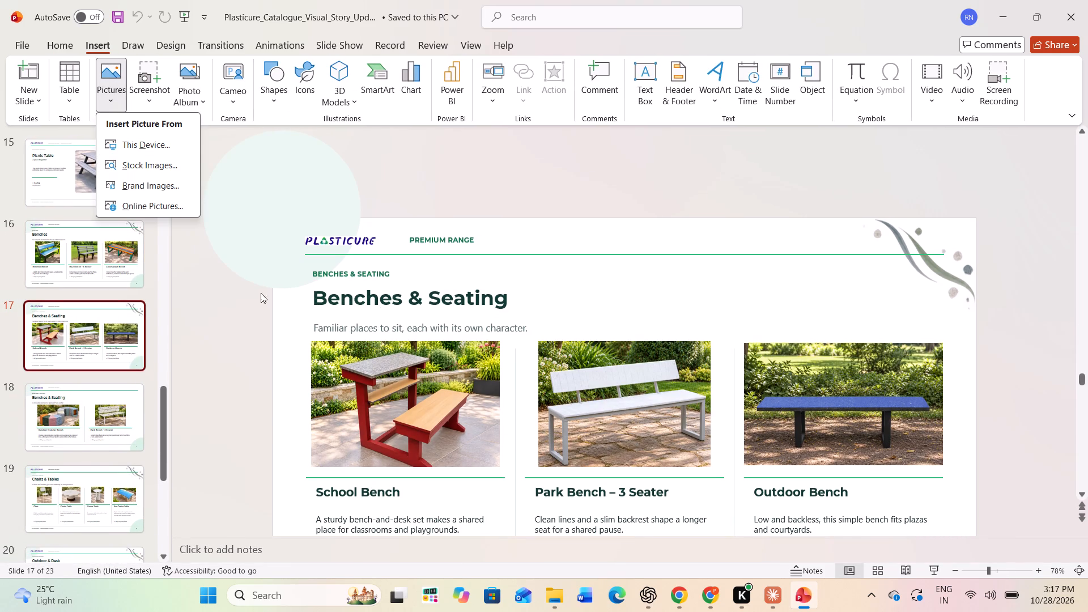
click(161, 150)
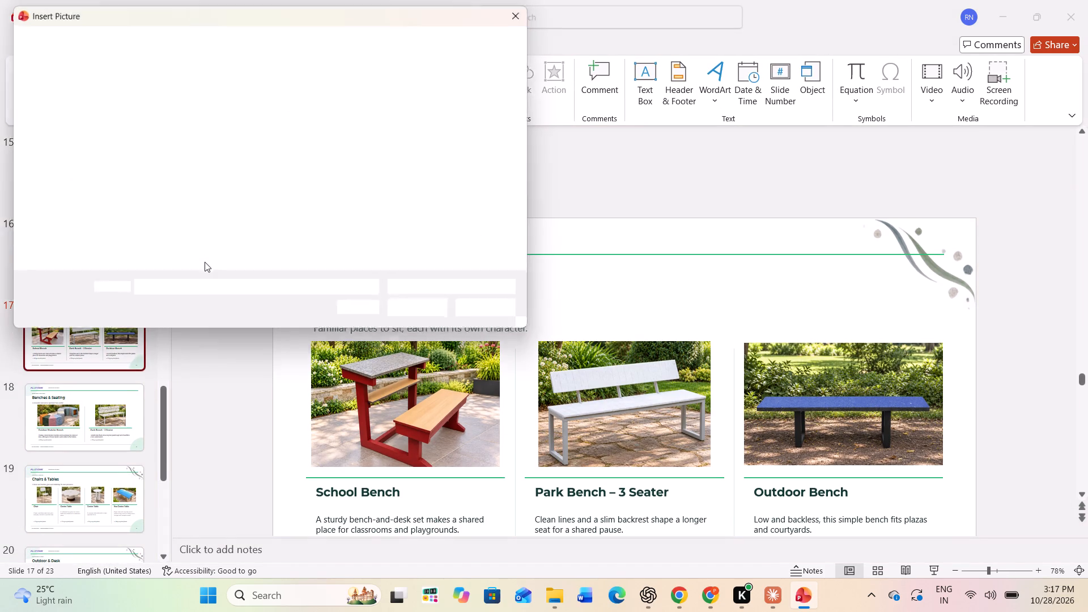
click(44, 167)
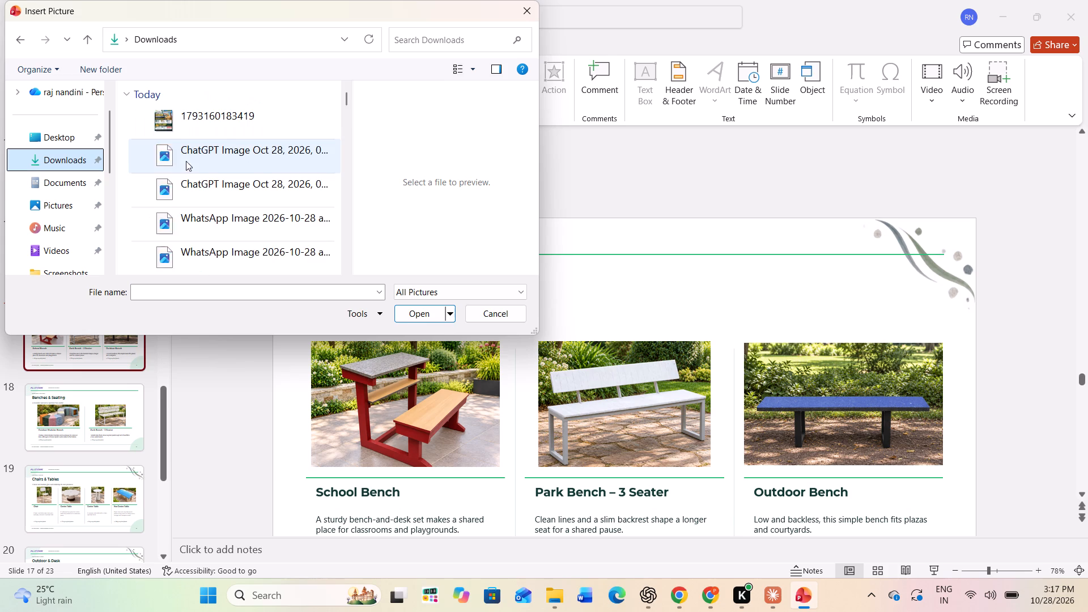
scroll(222, 134, down, 5)
scroll(222, 144, up, 2)
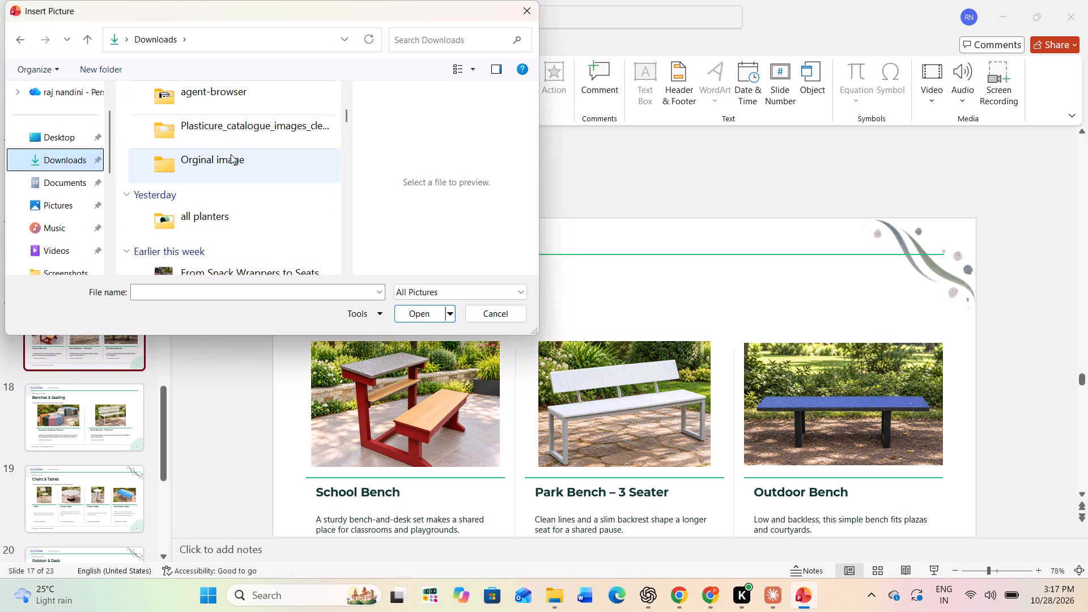
double_click(231, 136)
double_click(216, 126)
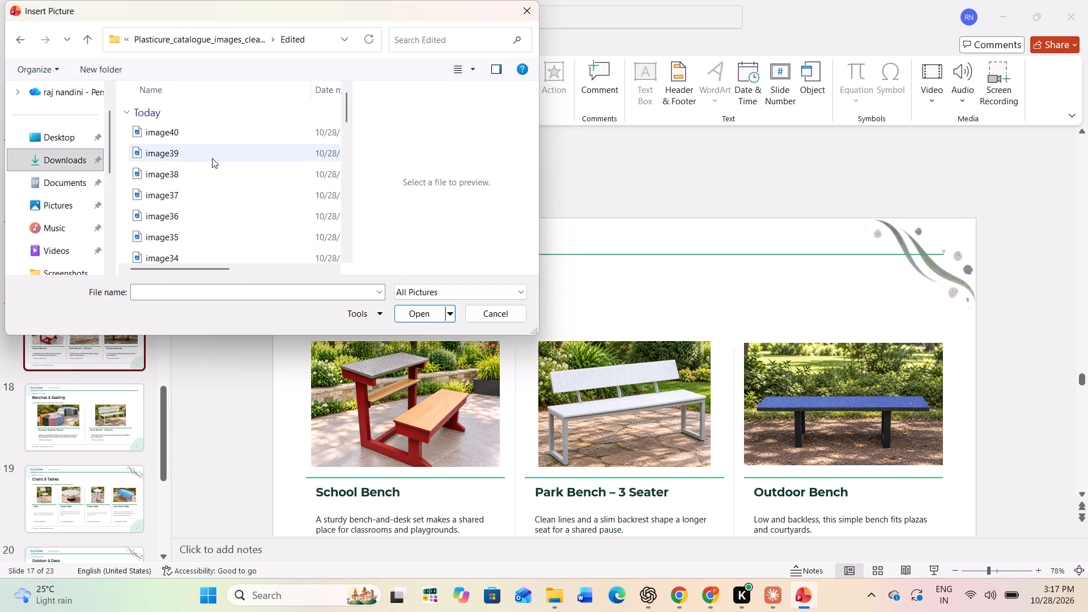
Preview the edited pictures one by one from image40 down to image33, searching for one suited to slide 17.
click(211, 158)
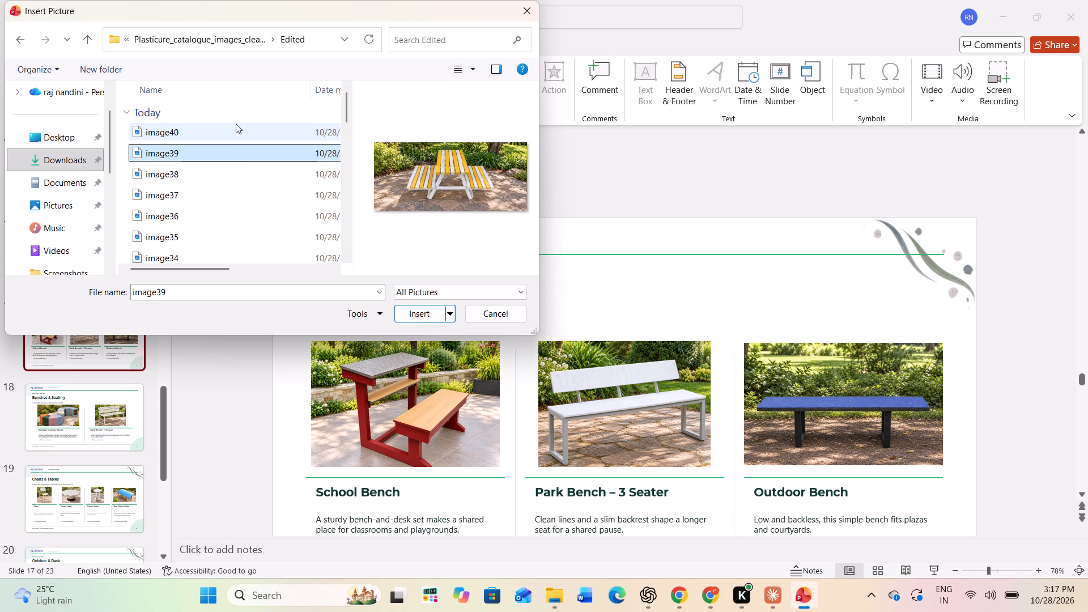
click(236, 124)
click(229, 158)
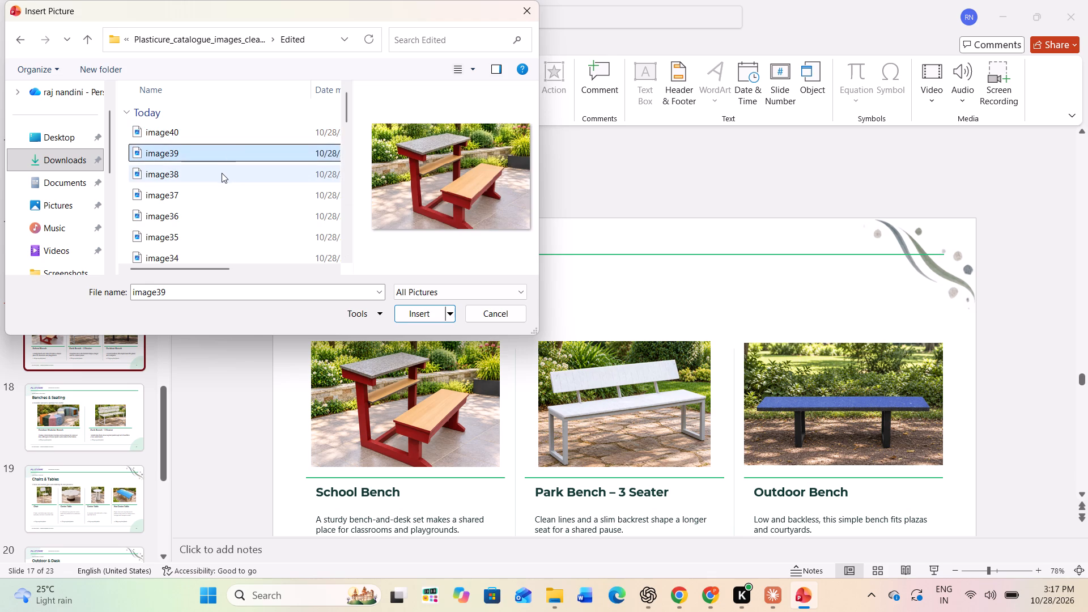
click(222, 173)
click(221, 195)
click(226, 215)
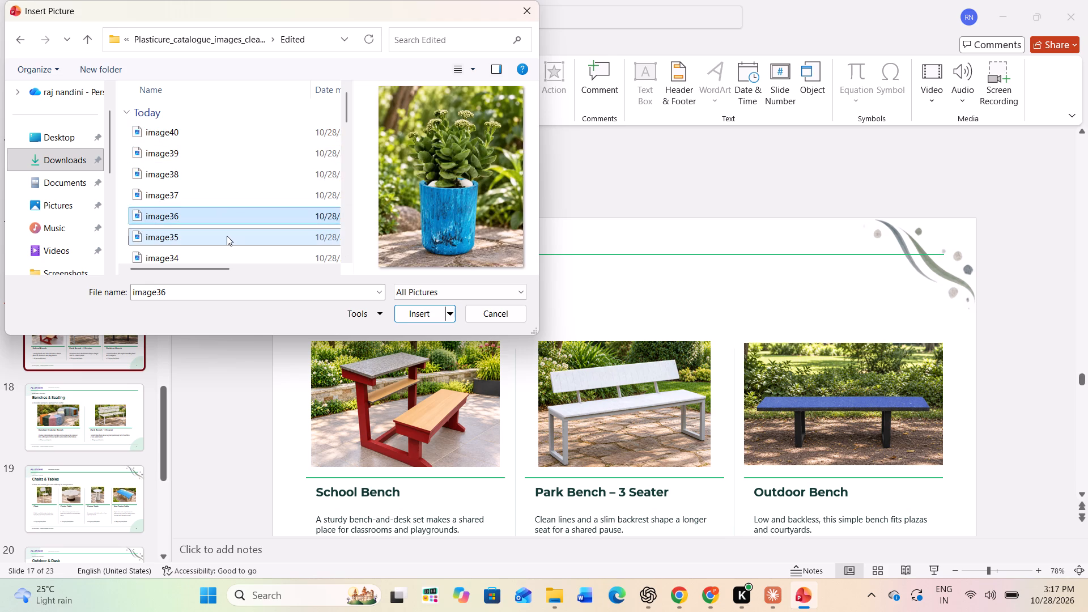
click(227, 236)
click(229, 221)
scroll(229, 221, down, 2)
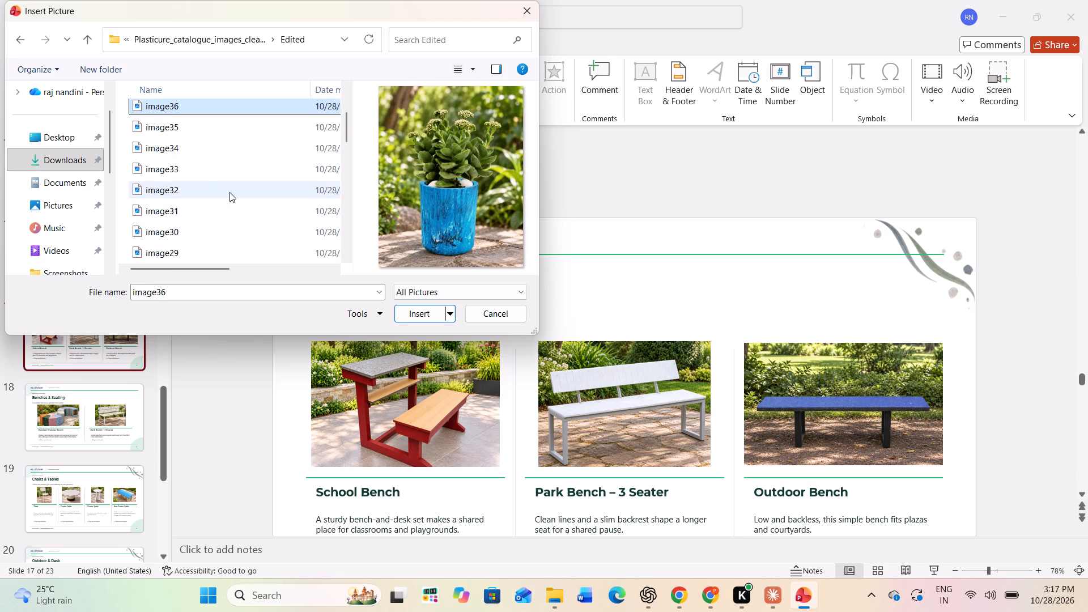
click(209, 130)
click(200, 144)
click(201, 168)
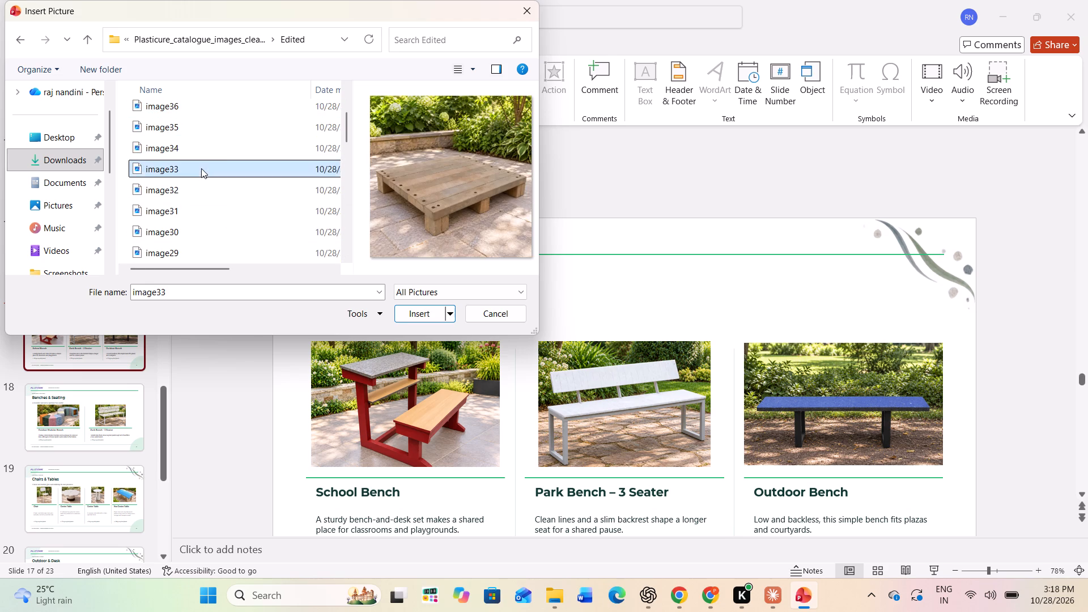
Show the Edited folder's pictures as tiles with thumbnails and look through them to image2, previewing image19 and image16.
click(463, 70)
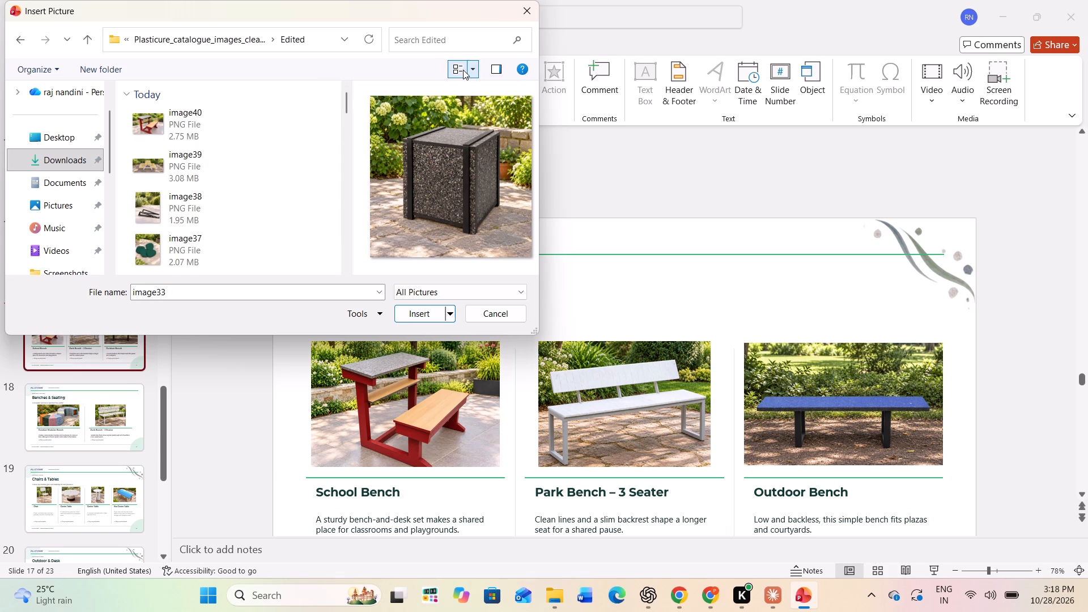
scroll(197, 197, down, 4)
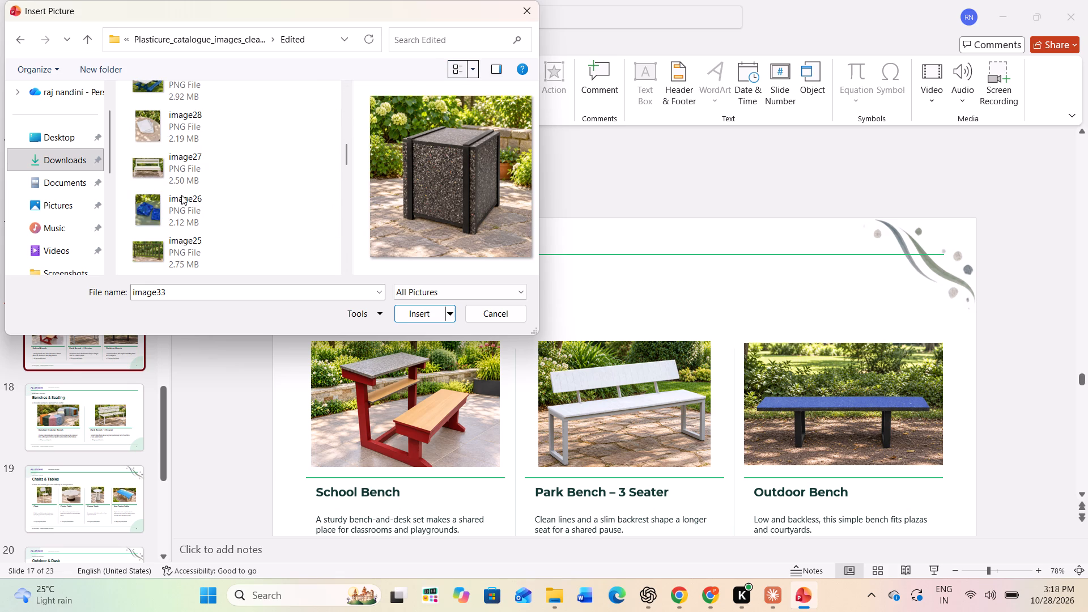
scroll(181, 195, down, 1)
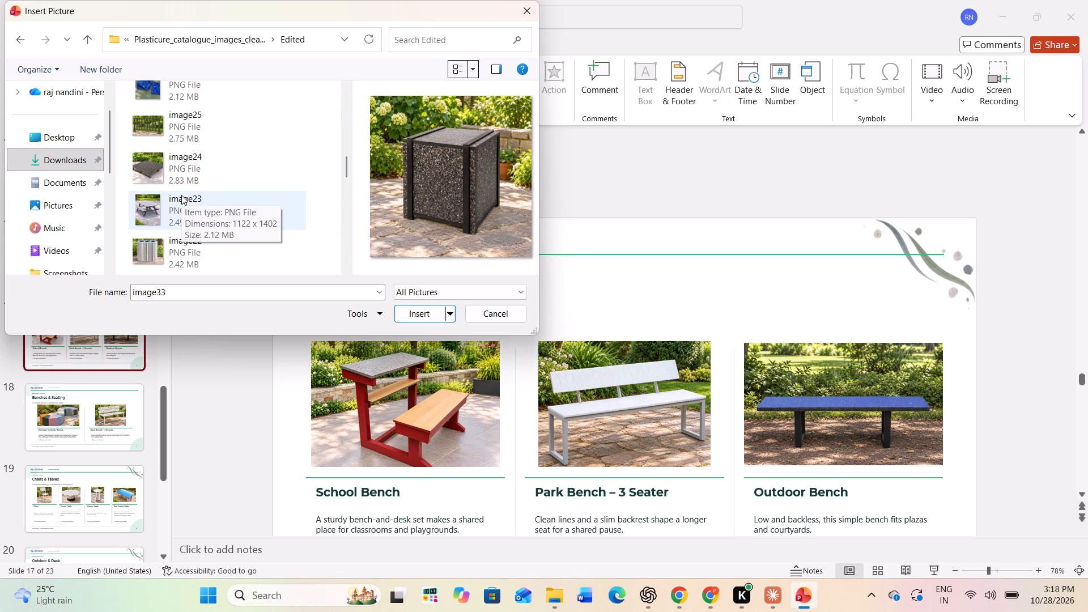
scroll(181, 195, down, 2)
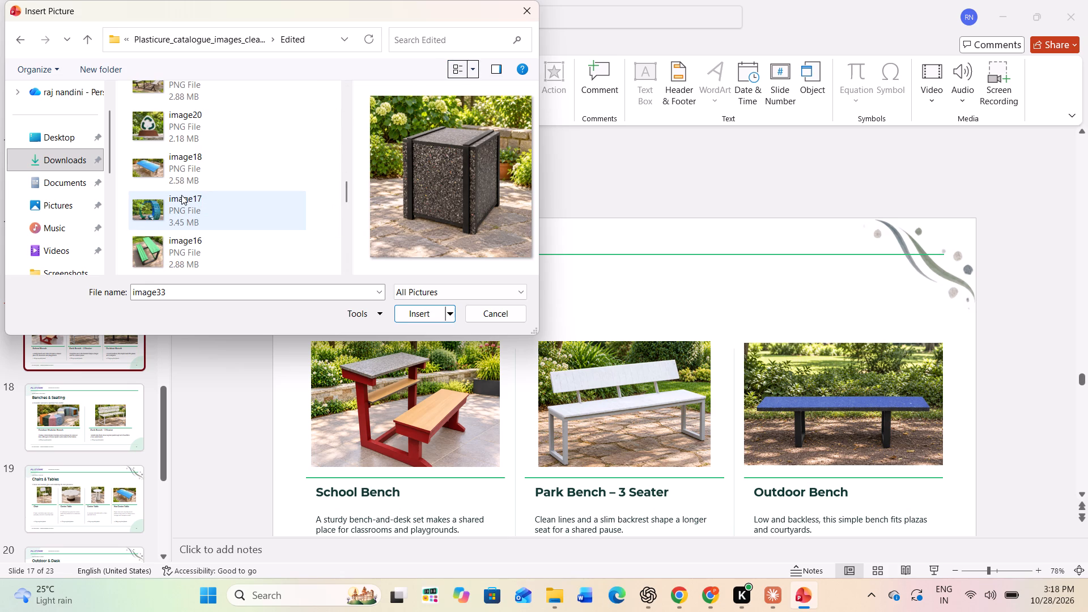
click(164, 86)
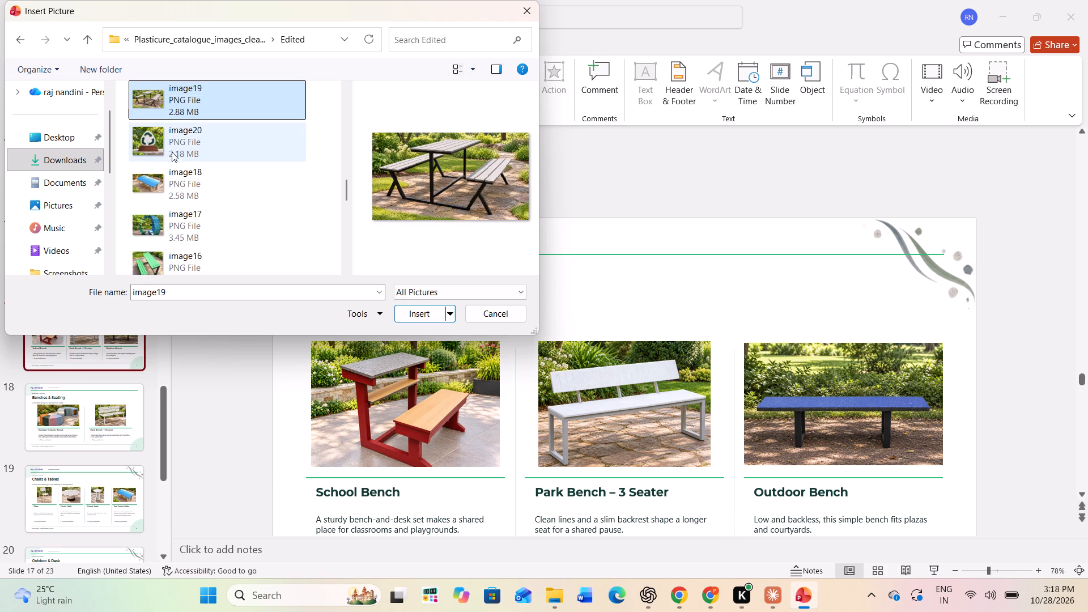
scroll(172, 156, down, 1)
click(172, 156)
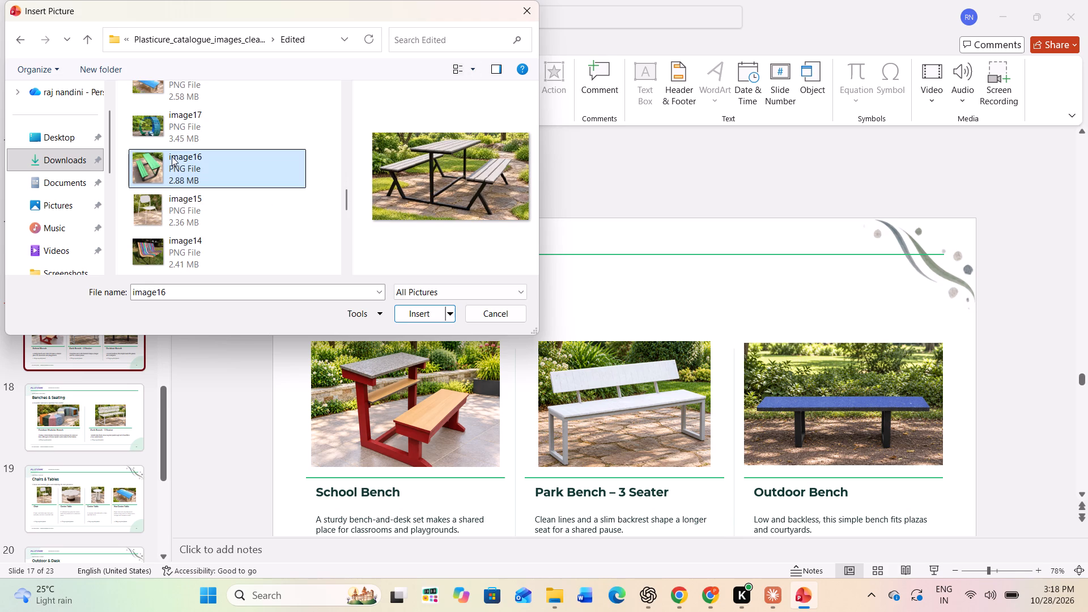
scroll(172, 156, down, 1)
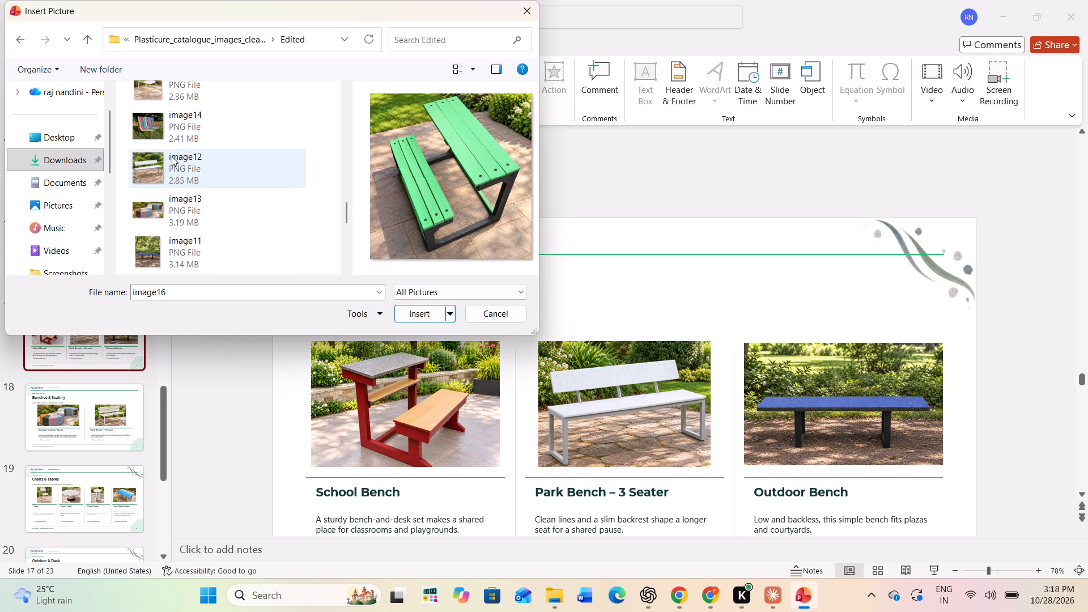
scroll(172, 156, down, 2)
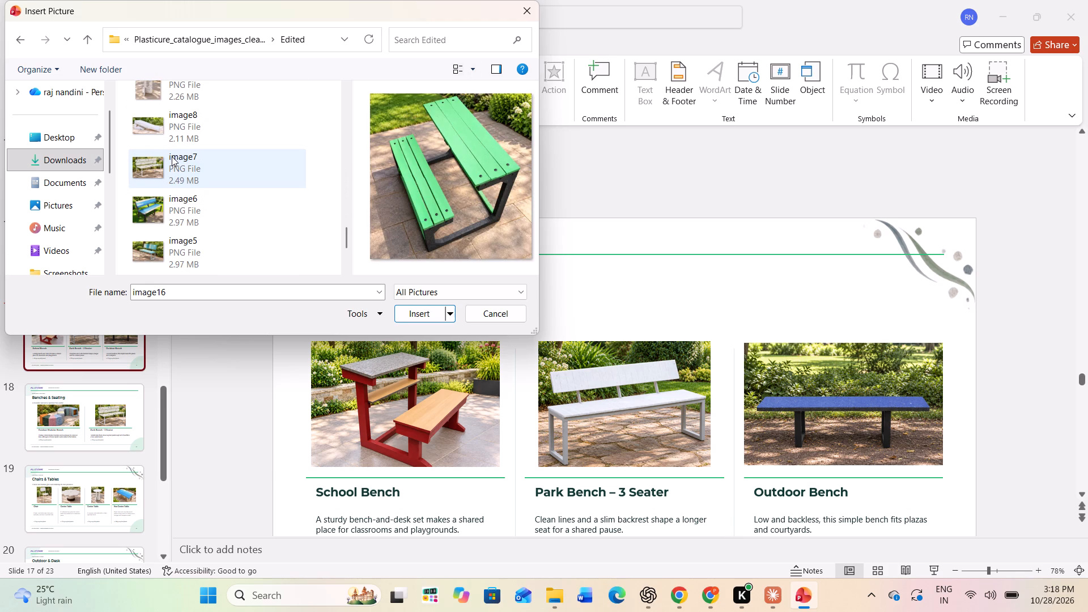
scroll(172, 156, down, 3)
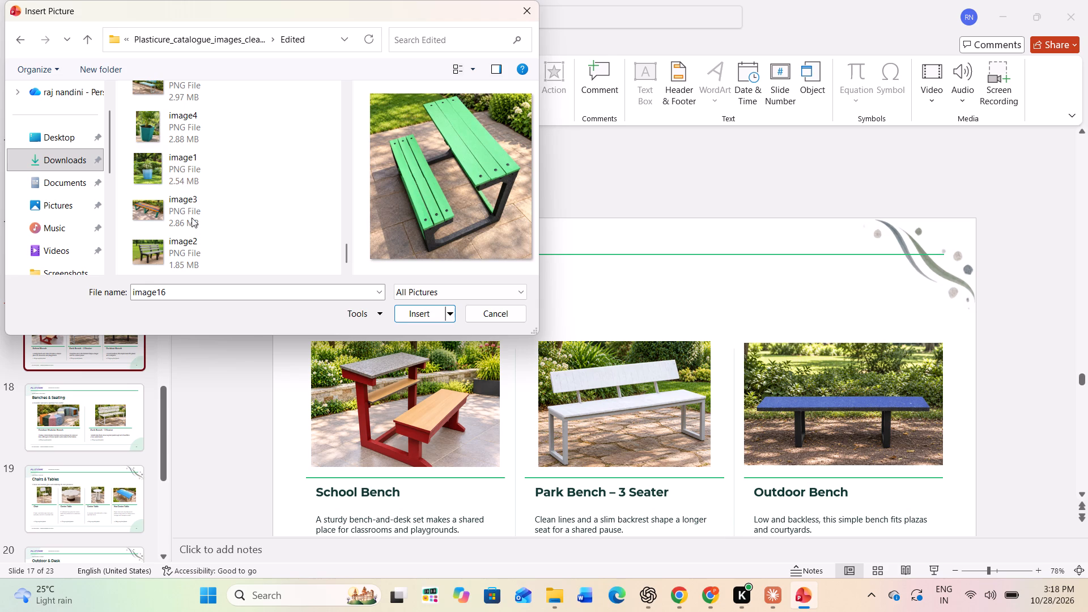
Look back through the picture thumbnails from image2 up to image40 and preview image40.
scroll(180, 160, up, 1)
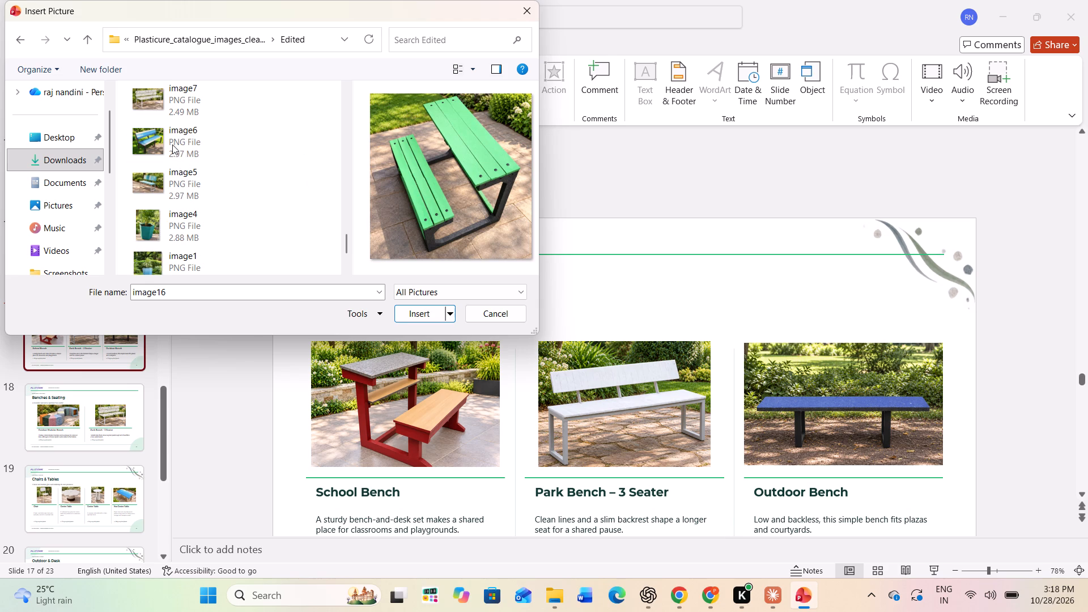
scroll(172, 142, up, 3)
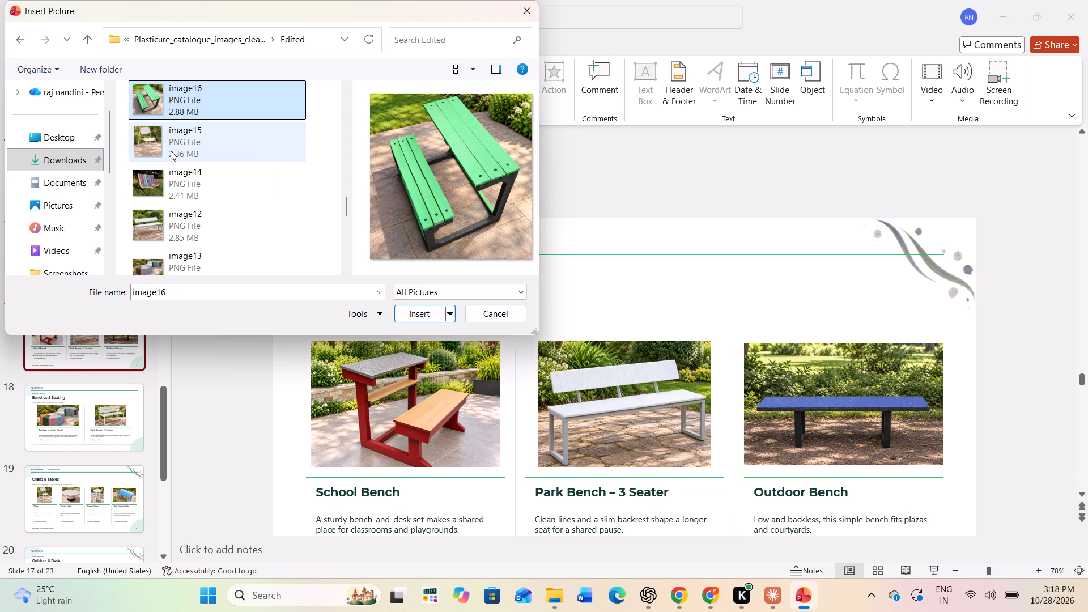
scroll(171, 151, up, 1)
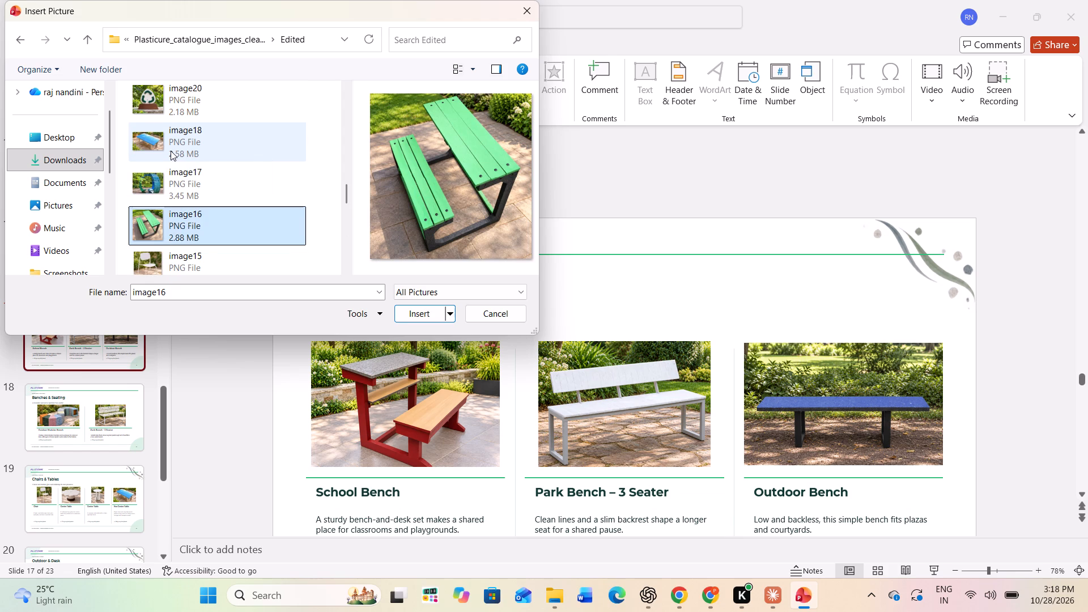
scroll(171, 151, up, 2)
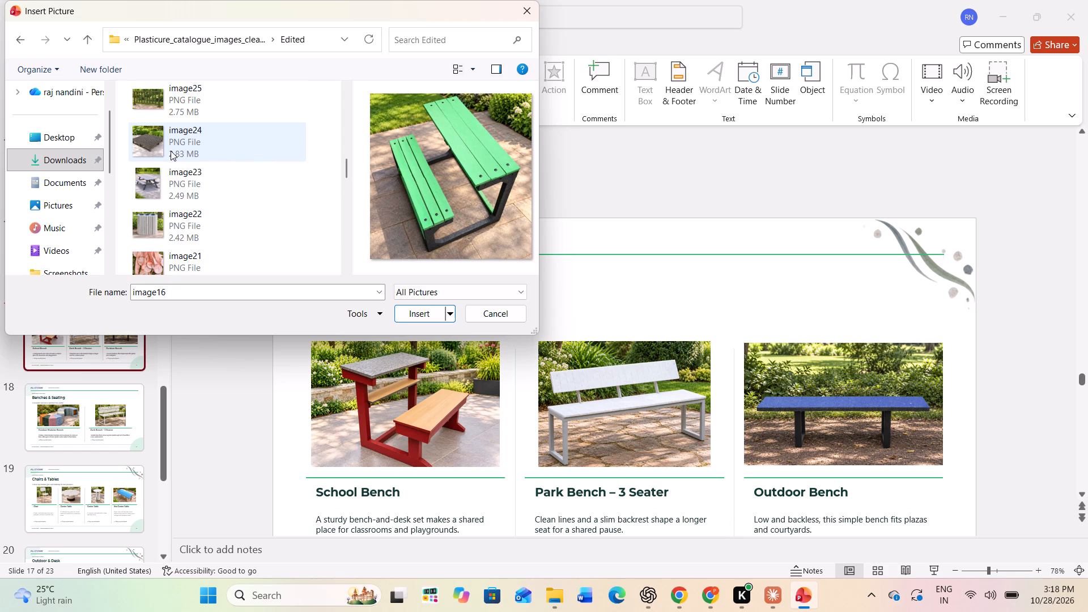
scroll(171, 151, up, 1)
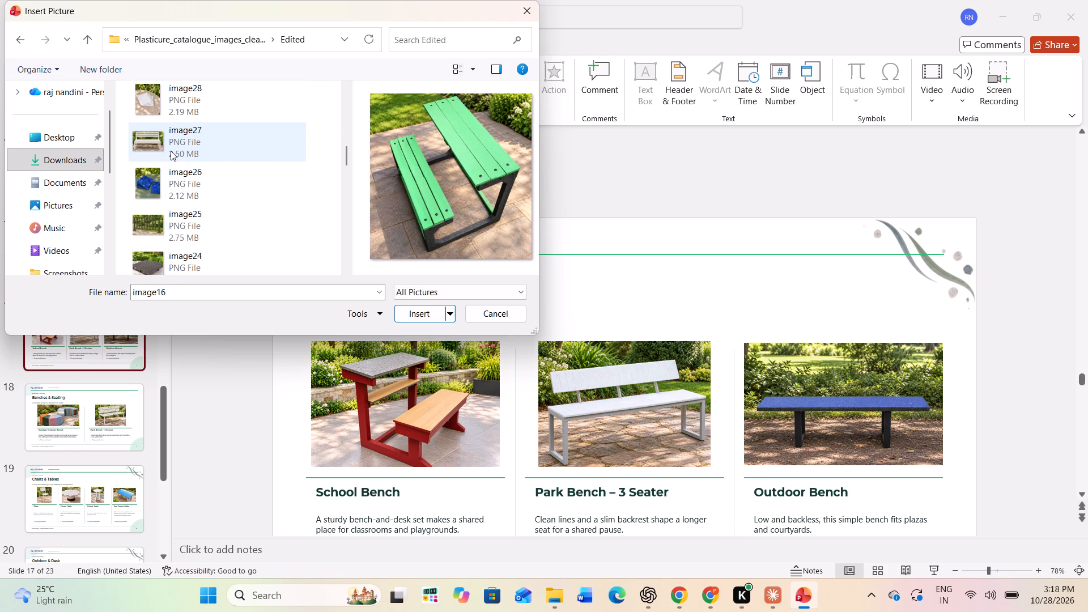
scroll(171, 151, up, 1)
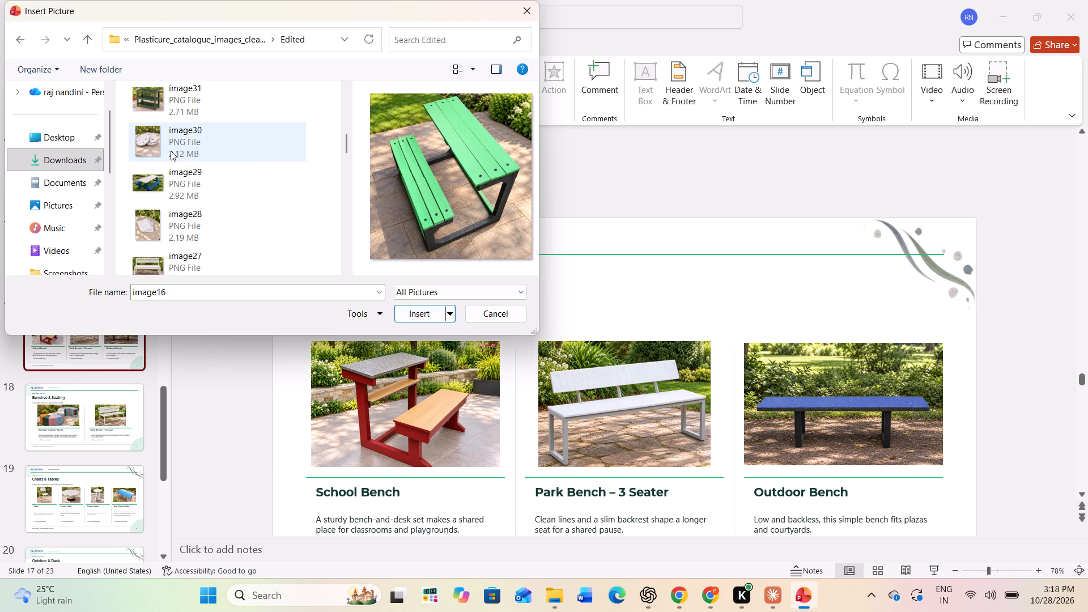
scroll(171, 151, up, 3)
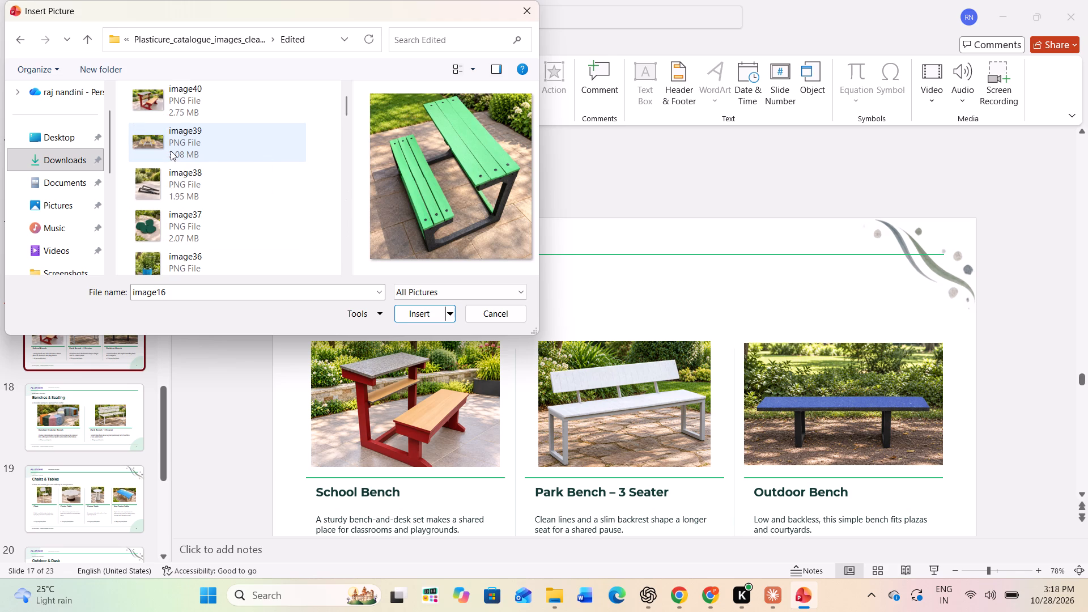
click(169, 111)
scroll(177, 150, up, 4)
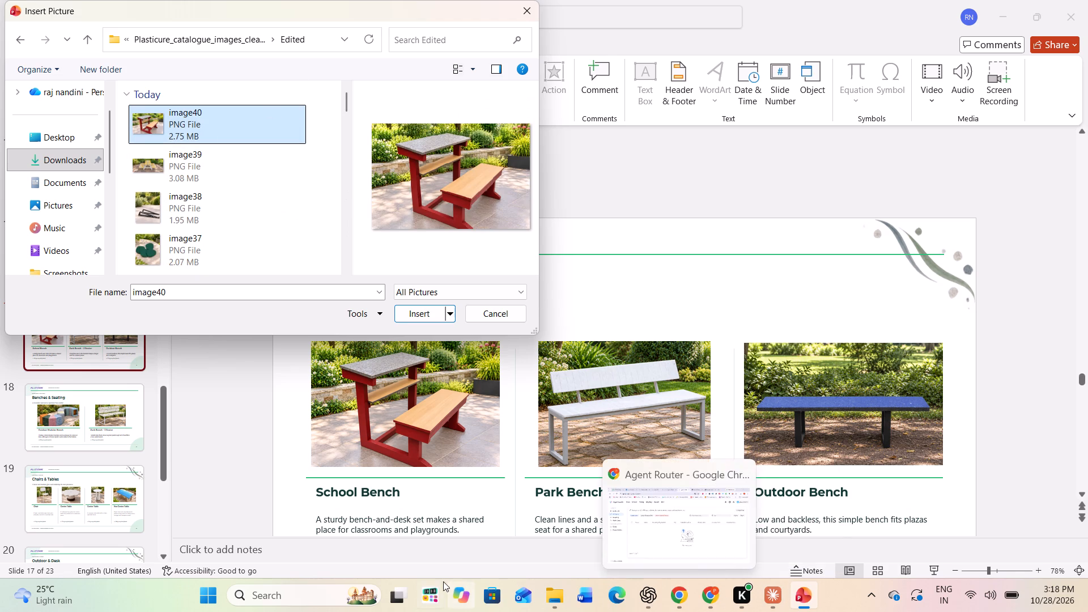
Open the Plasticure_Catalogue_Visual_Story presentation from Downloads and abandon the picture insertion on slide 17.
click(550, 599)
double_click(772, 148)
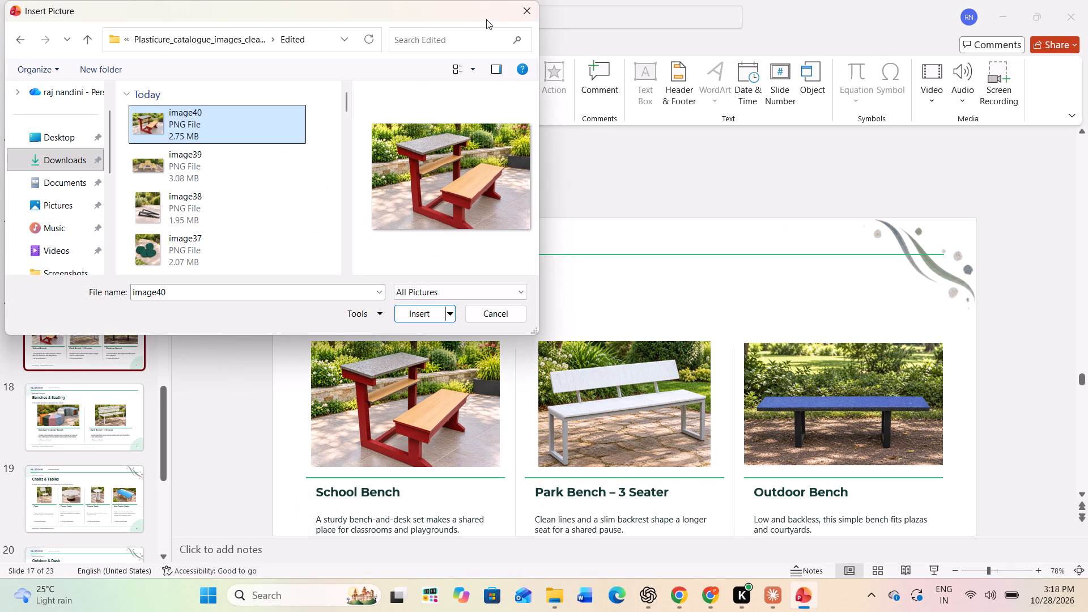
click(524, 13)
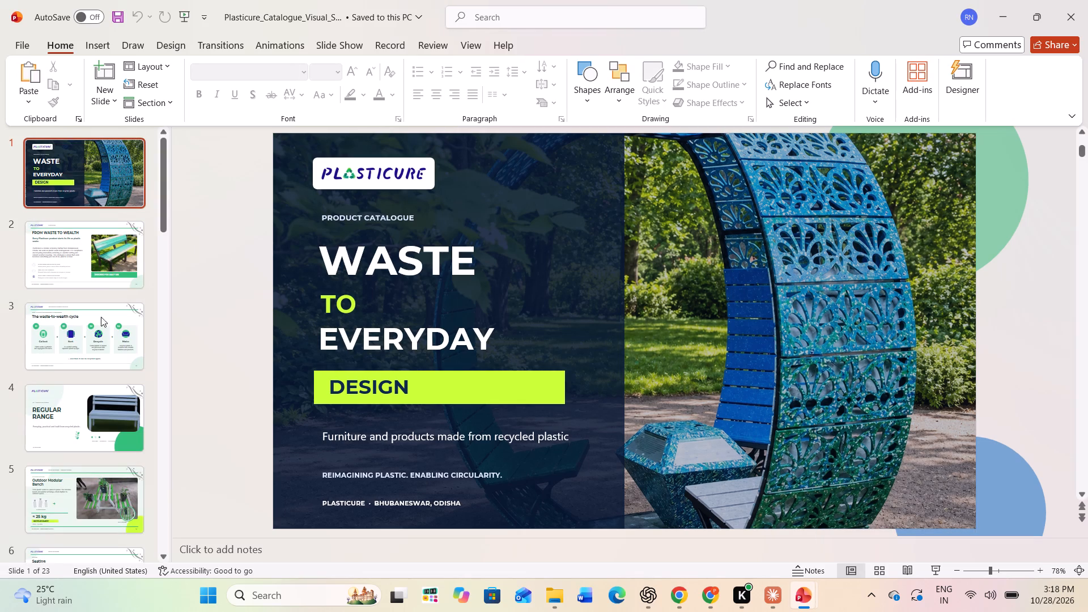
Examine the product images on slides 5, 6 and 17 of this catalogue version.
click(120, 494)
scroll(122, 444, down, 5)
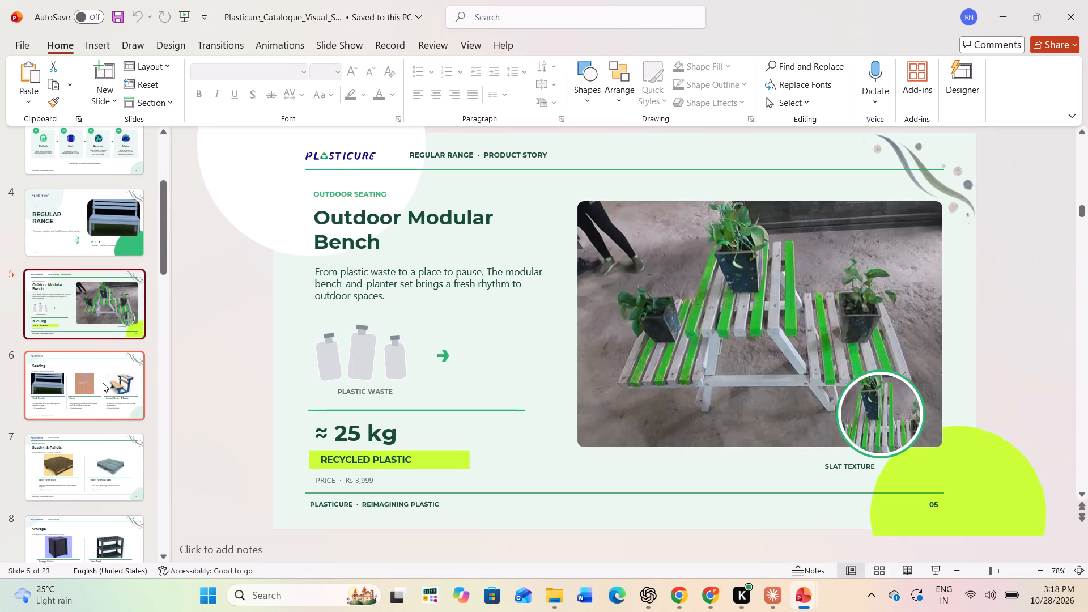
click(100, 380)
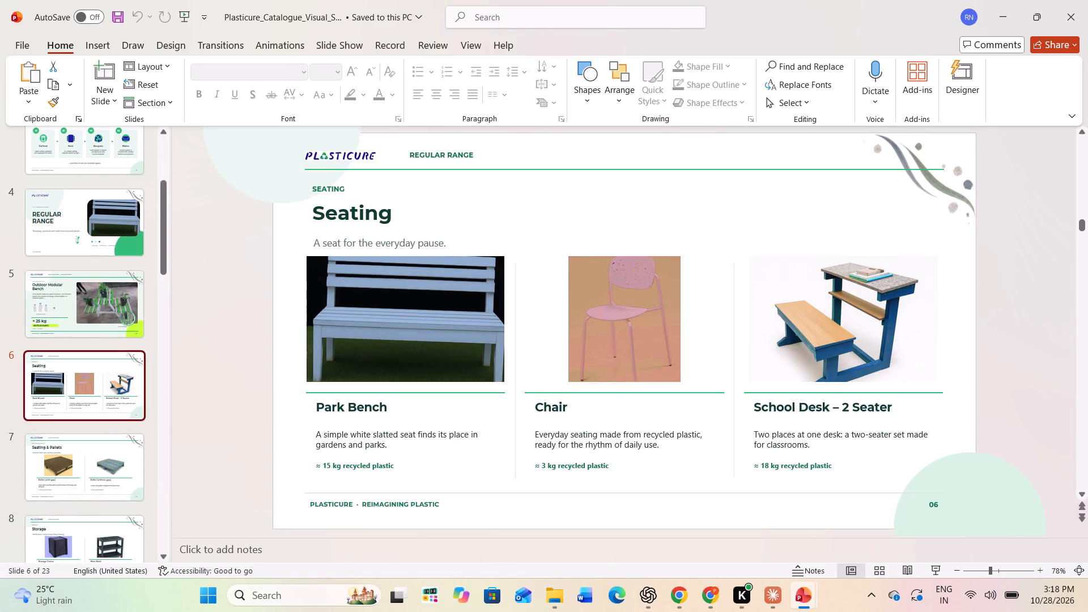
scroll(775, 350, down, 1)
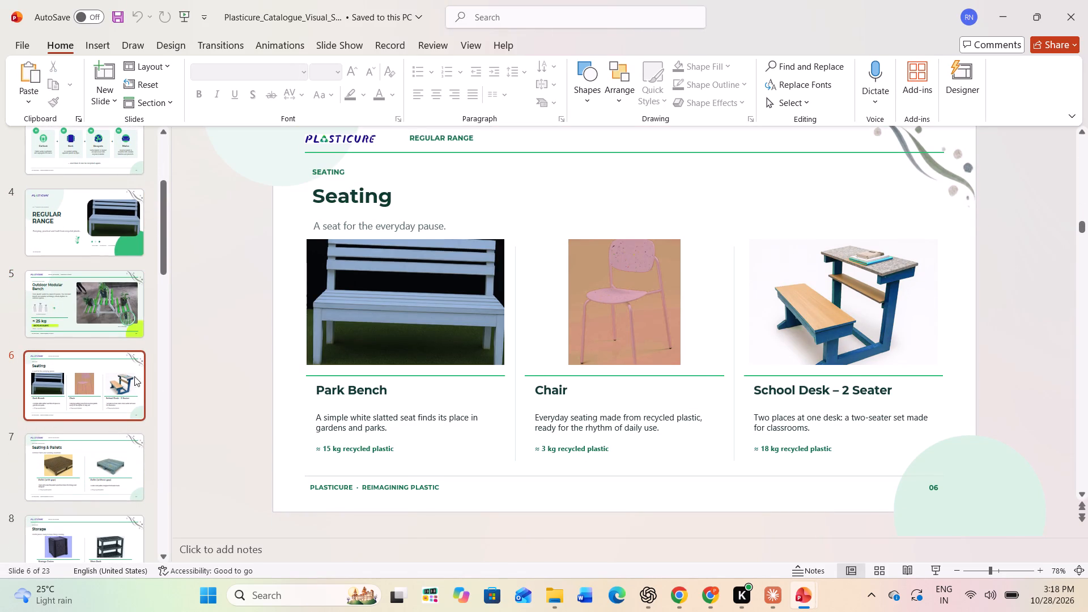
scroll(77, 373, down, 18)
scroll(76, 374, down, 6)
click(75, 349)
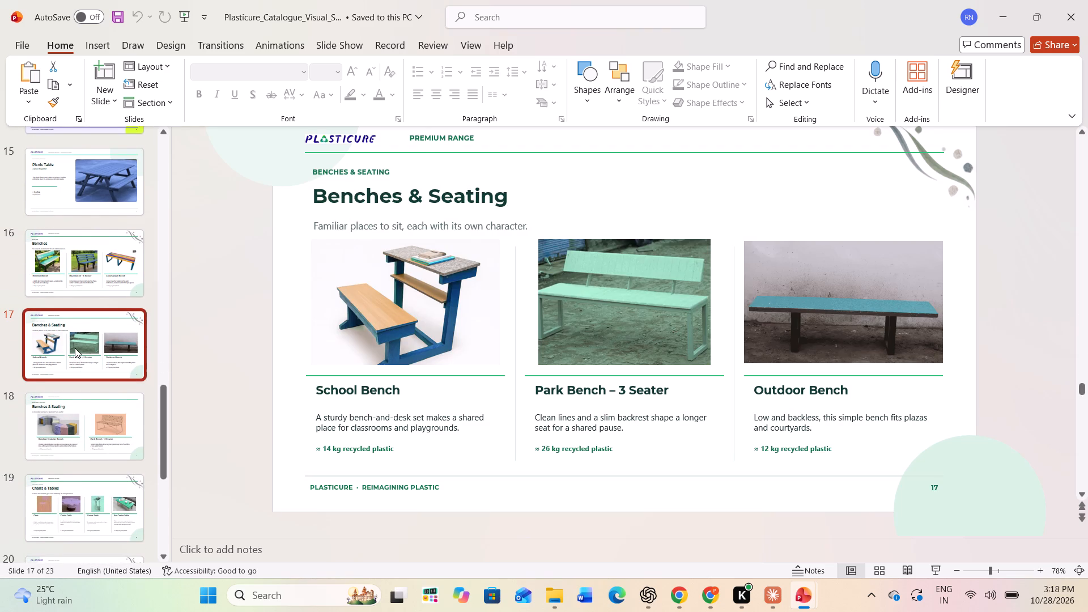
Look through the slides around slide 17, recheck the Seating images on slide 6, and close this catalogue version.
scroll(75, 348, down, 2)
scroll(75, 348, up, 3)
scroll(75, 348, down, 2)
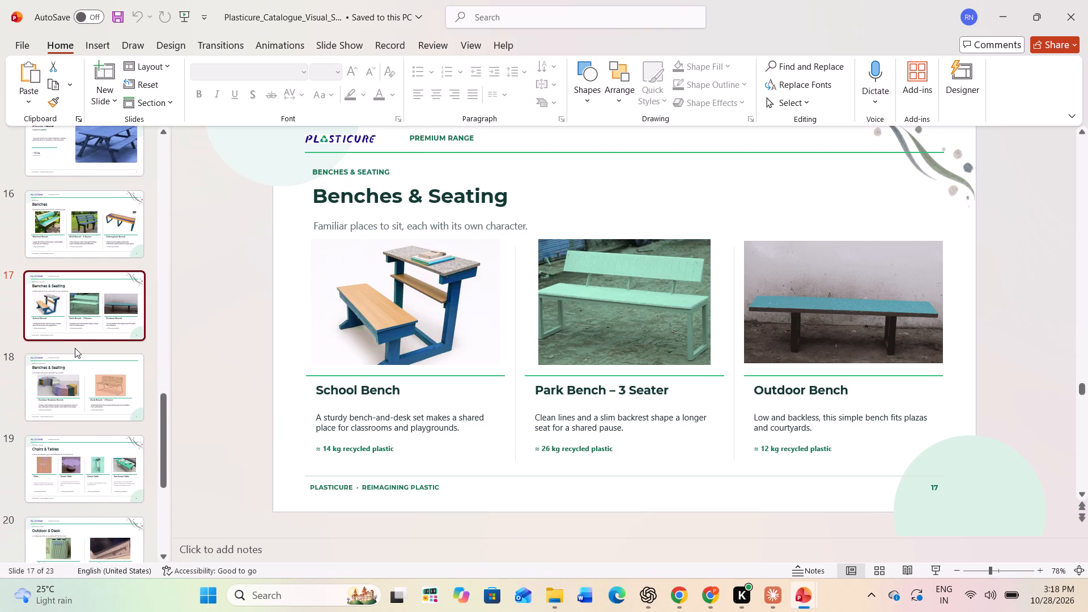
scroll(75, 347, up, 6)
scroll(75, 346, up, 16)
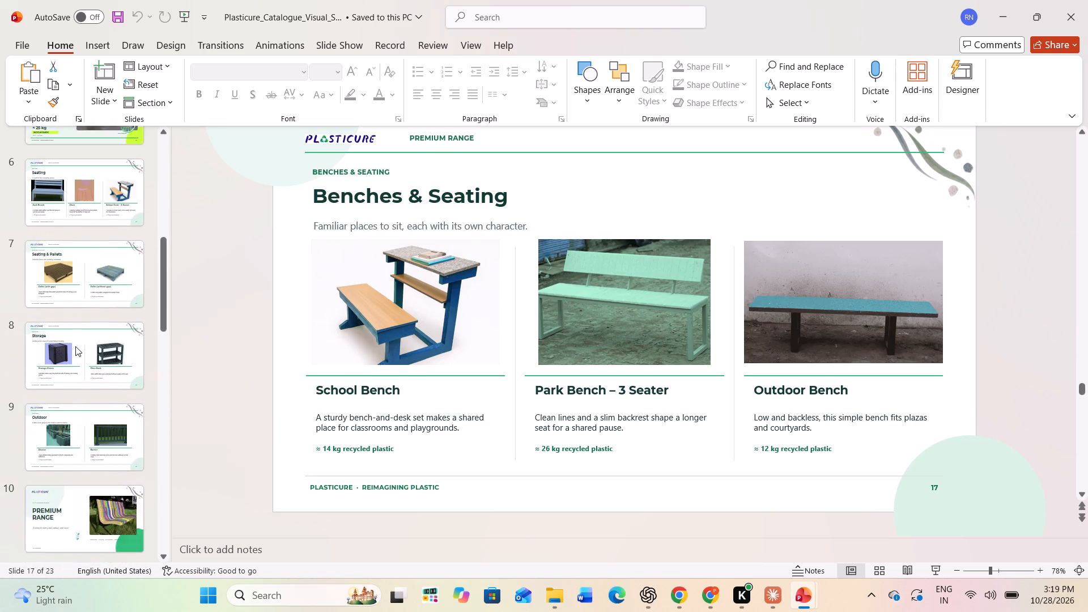
scroll(75, 346, up, 2)
click(77, 343)
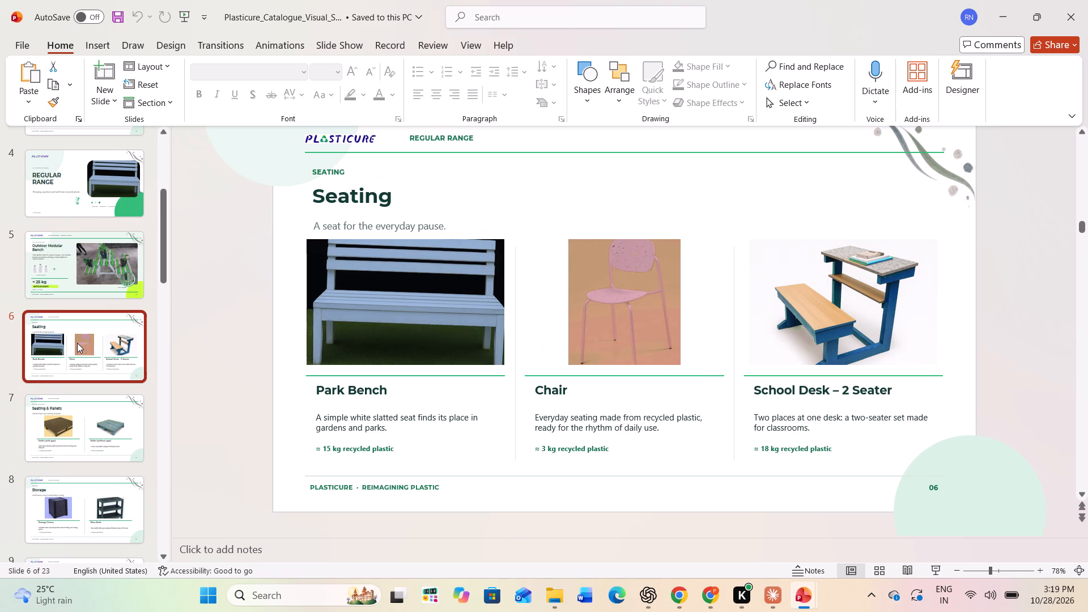
scroll(79, 339, down, 1)
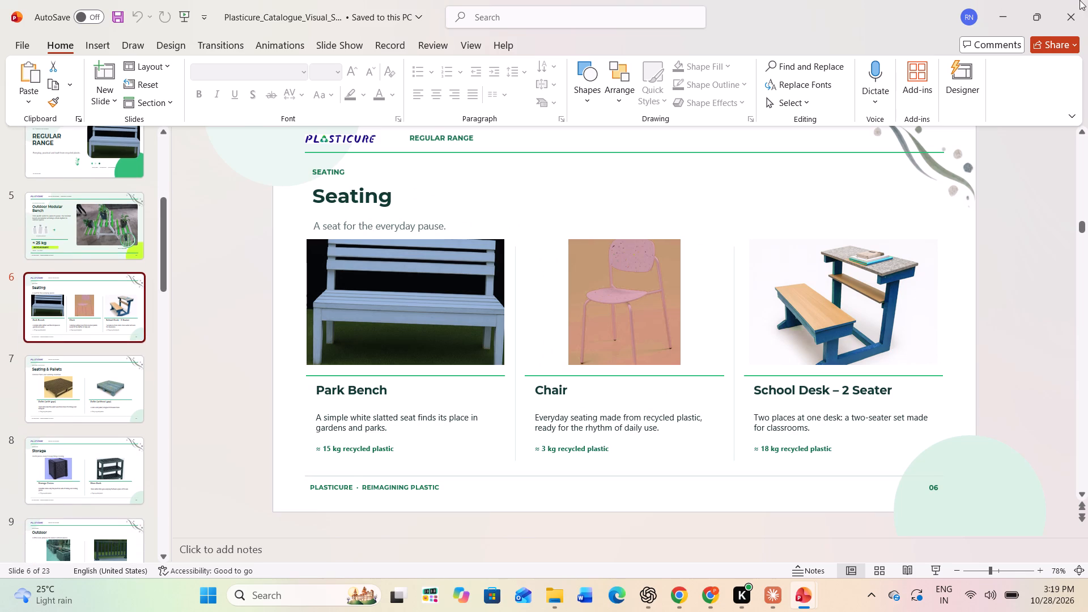
click(1079, 0)
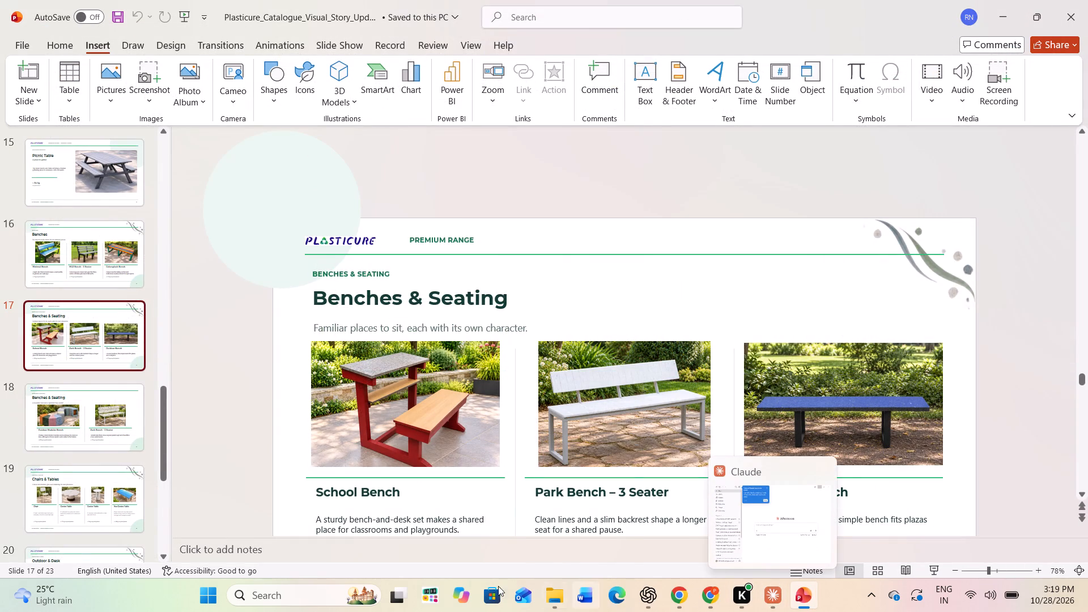
Open the Plasticure cataloge draft (2) presentation from the Downloads folder.
click(553, 590)
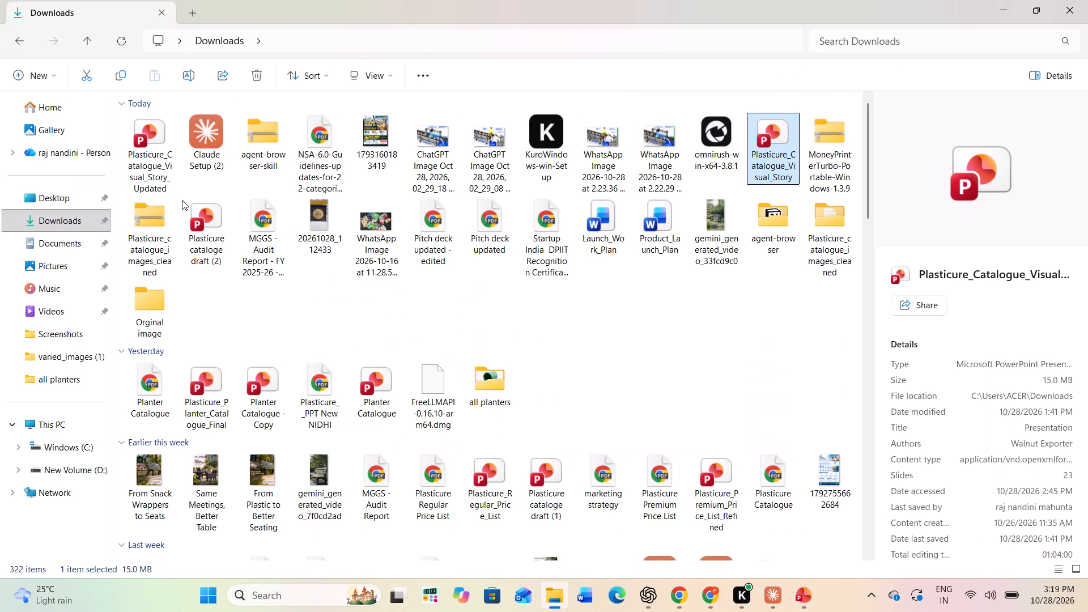
double_click(207, 238)
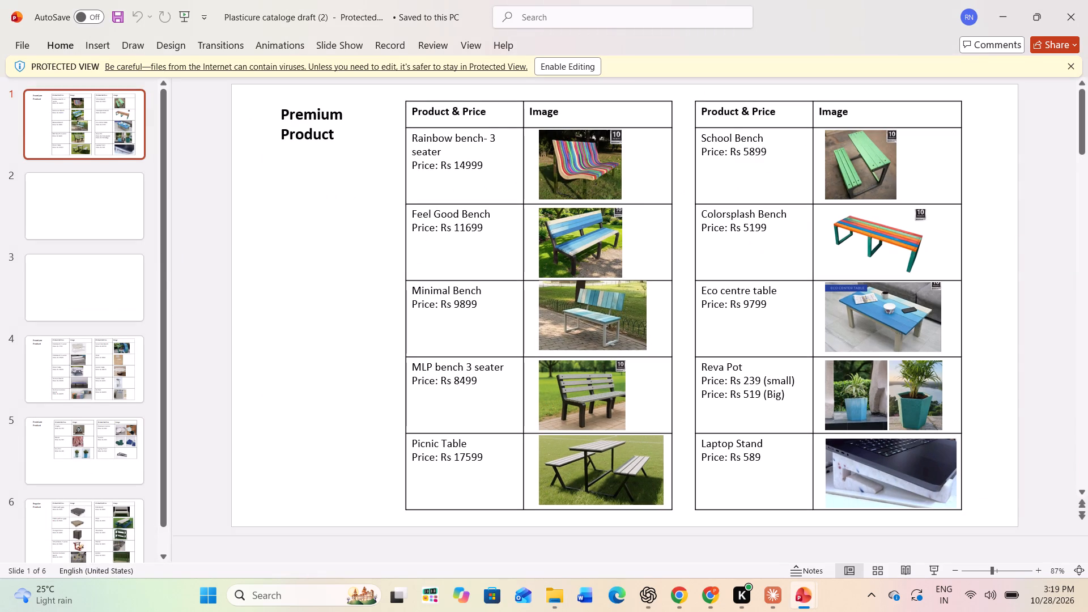
Close the draft and recheck the Seating images on slide 6 of the updated Plasticure catalogue.
click(1070, 4)
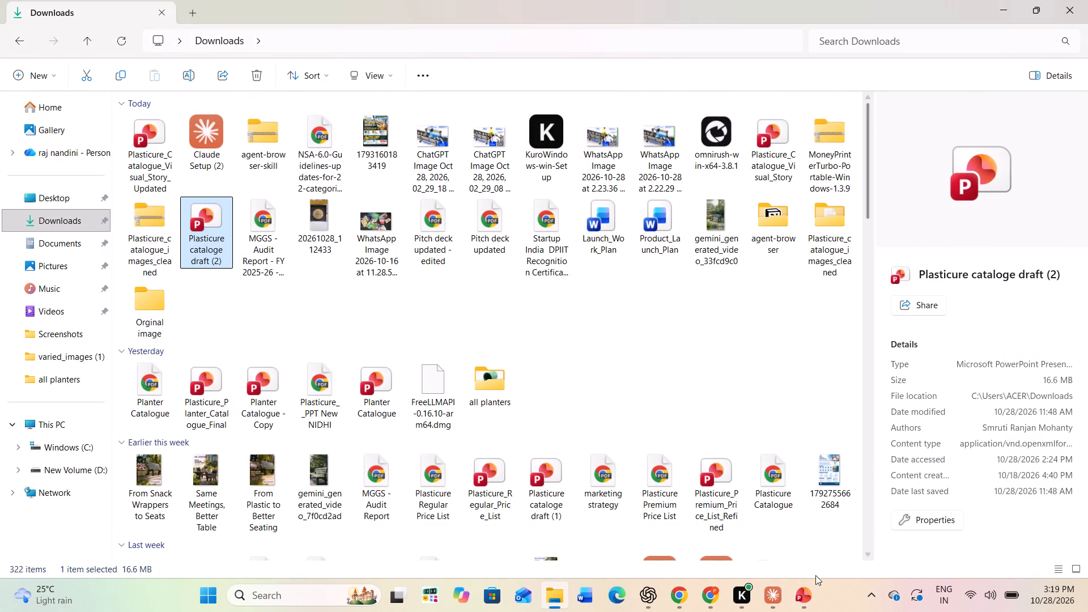
click(793, 598)
scroll(345, 296, up, 4)
scroll(21, 276, up, 4)
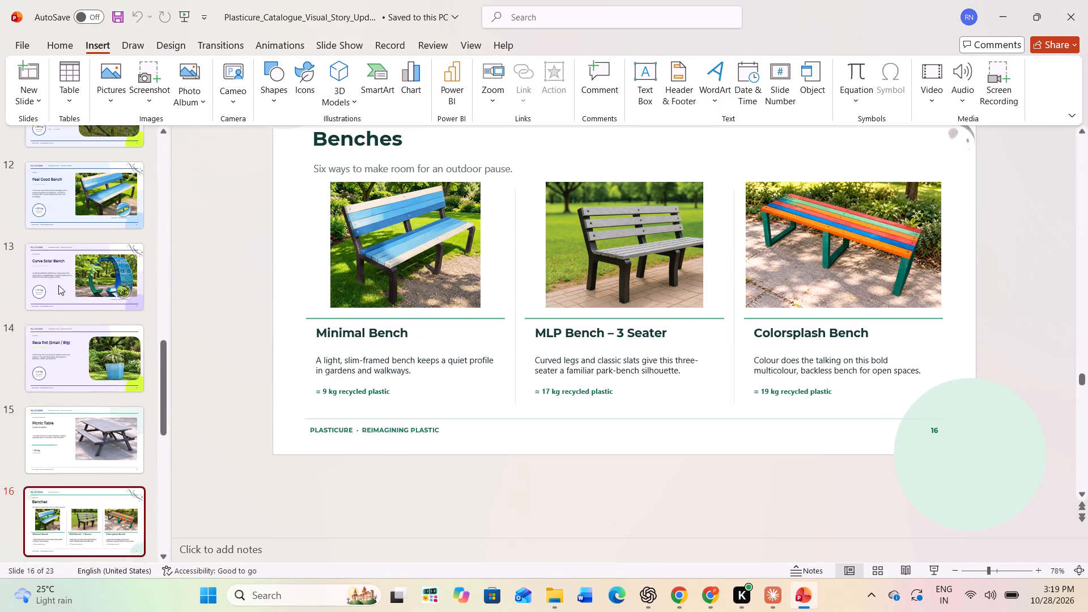
scroll(58, 285, up, 17)
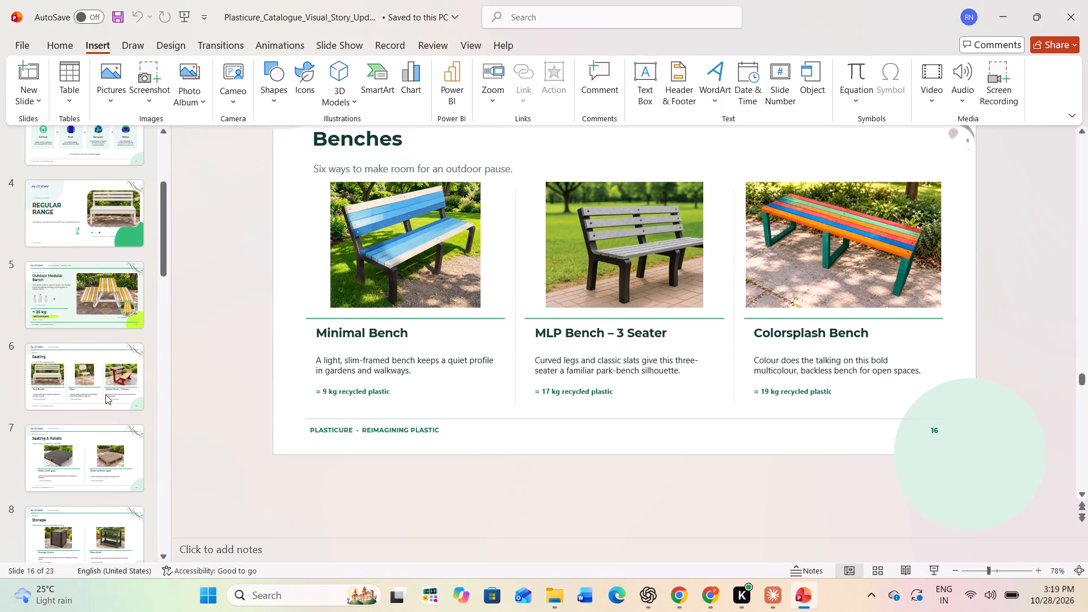
click(105, 396)
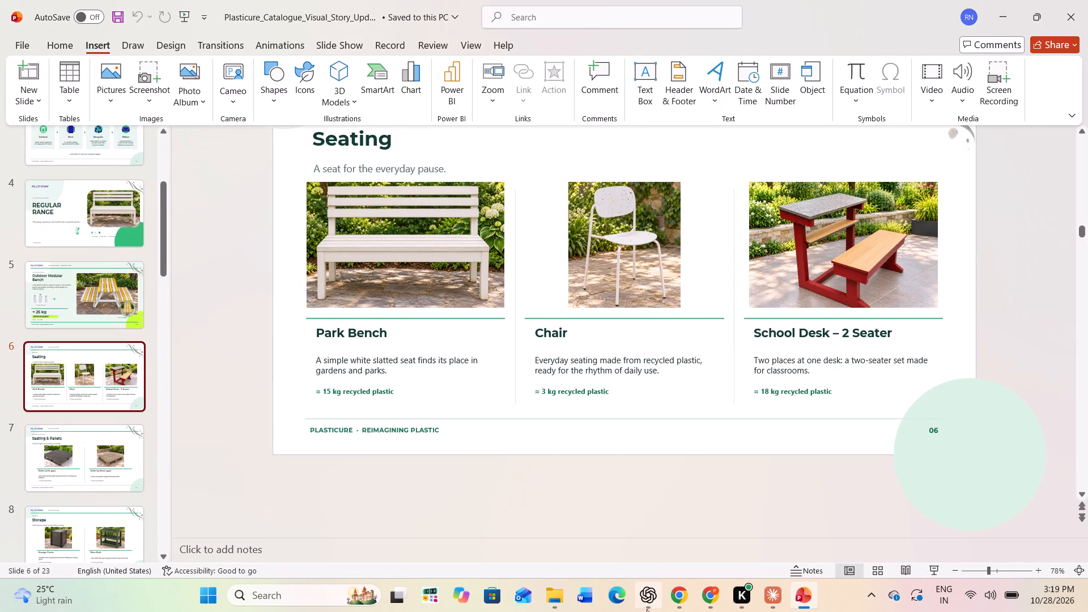
Reopen Plasticure cataloge draft (2) from Downloads and examine the images on its Premium Product and Regular Product slides.
click(559, 593)
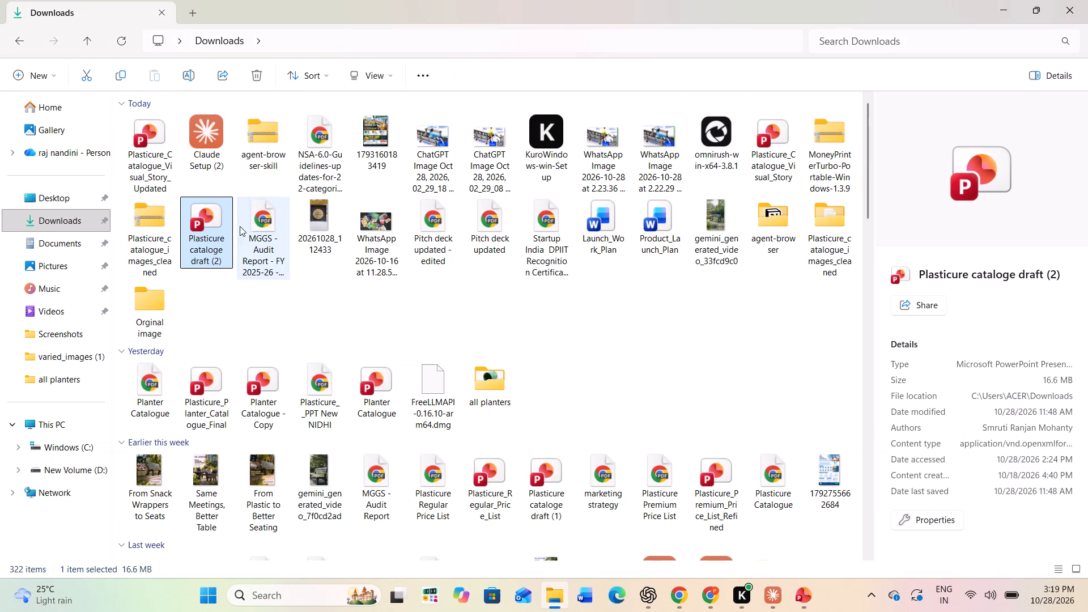
double_click(220, 231)
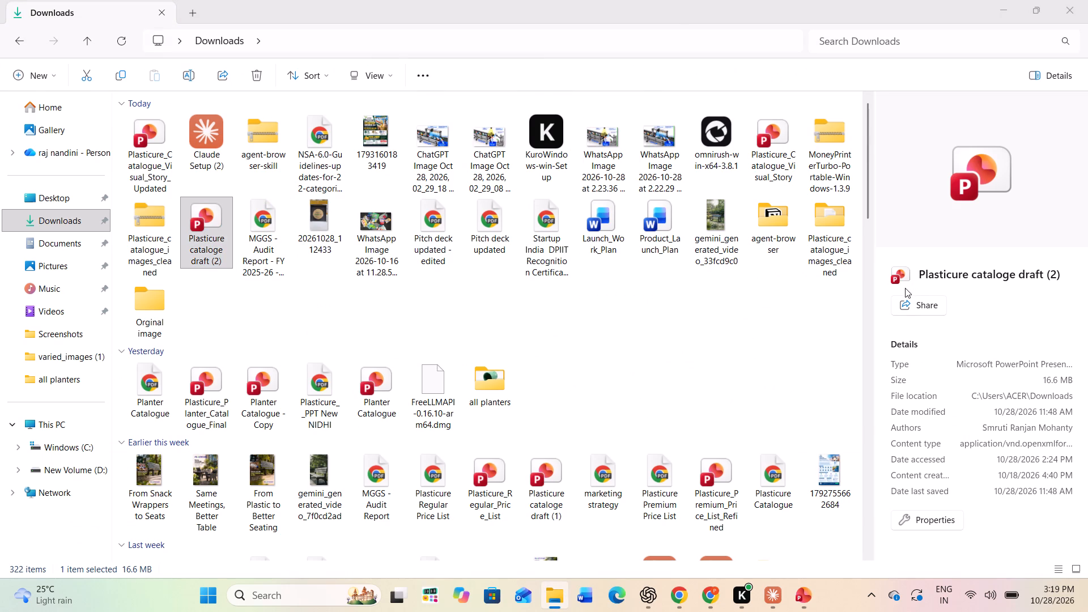
scroll(80, 217, up, 1)
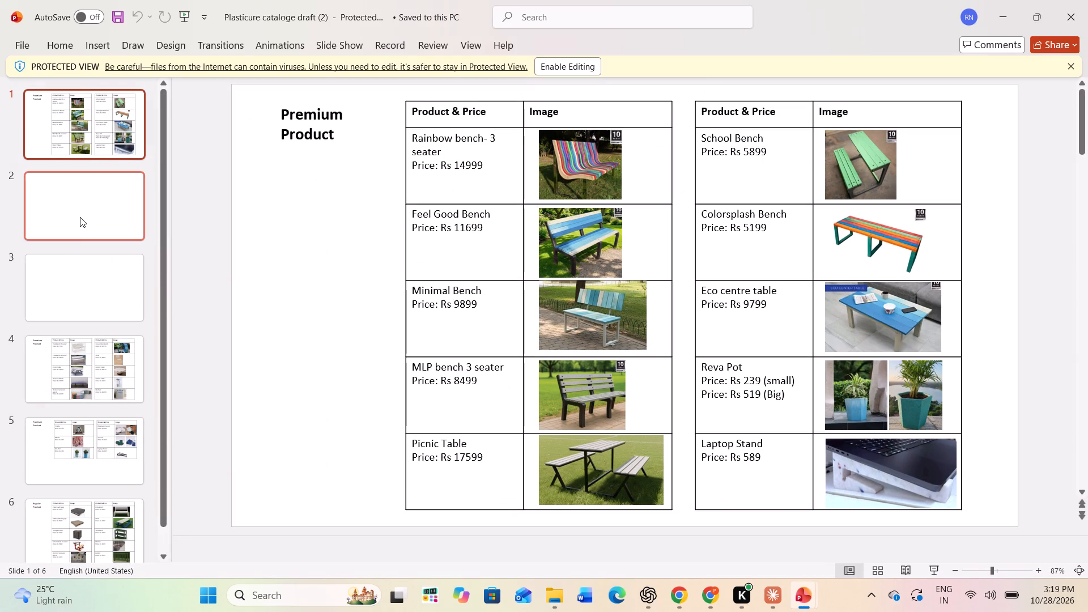
scroll(80, 217, up, 1)
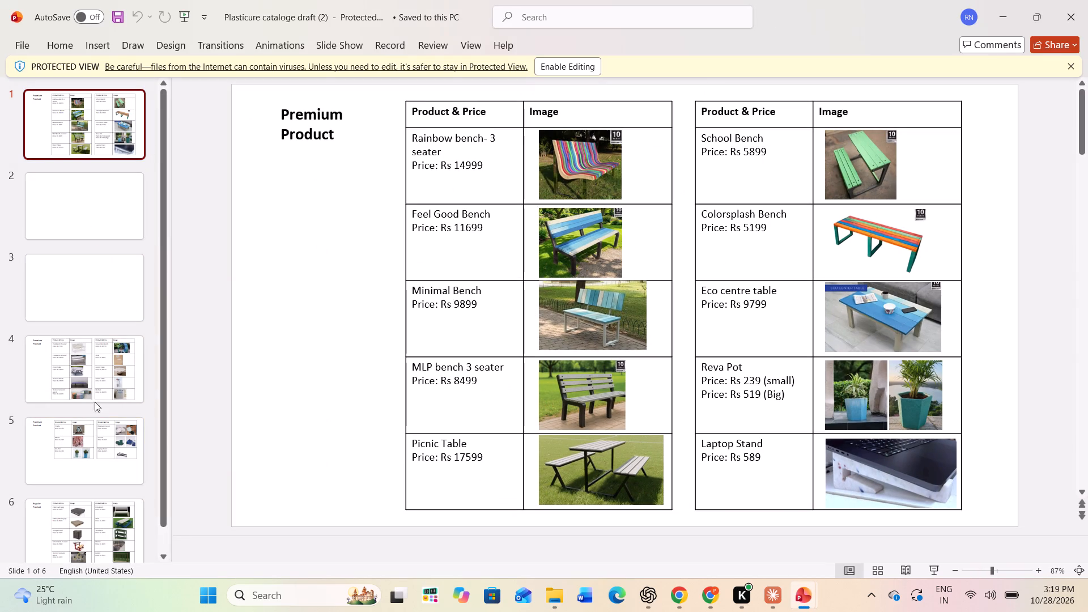
click(101, 521)
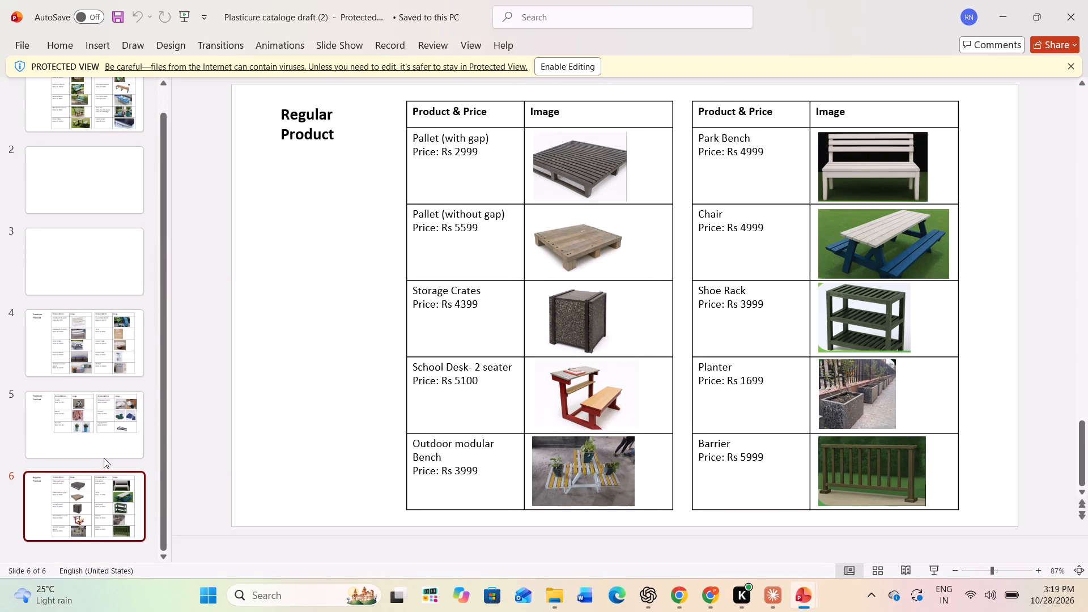
click(104, 447)
click(90, 371)
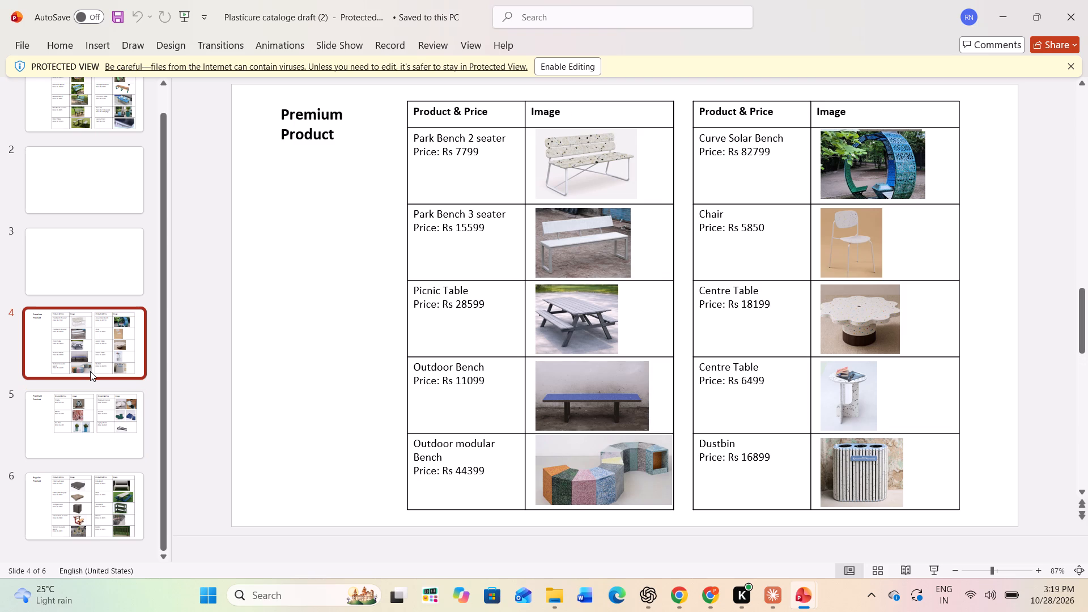
scroll(90, 371, down, 3)
click(73, 460)
click(75, 453)
click(79, 526)
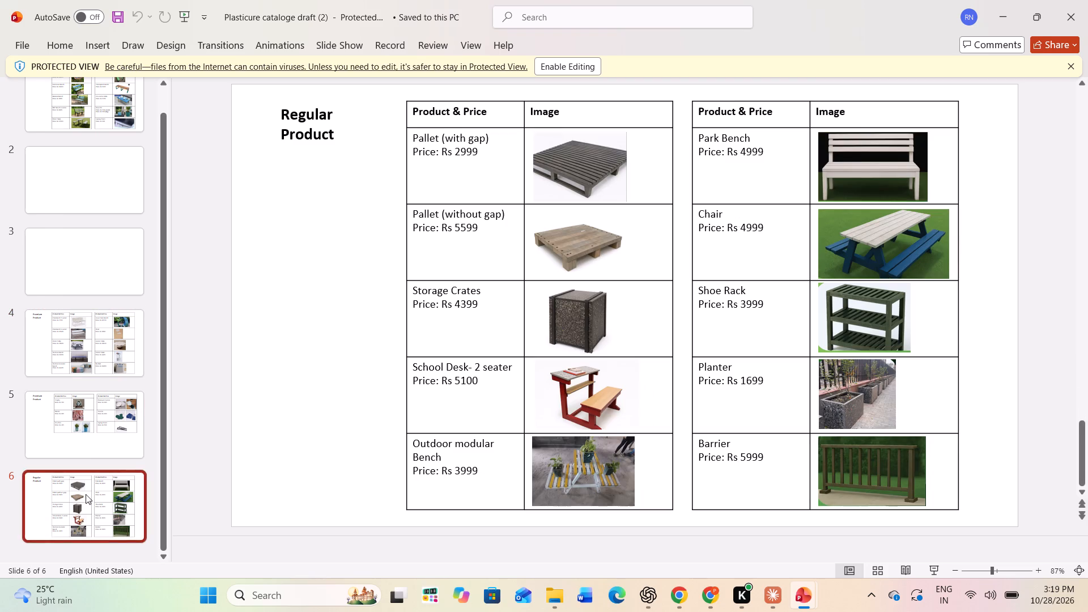
scroll(85, 167, up, 2)
click(95, 147)
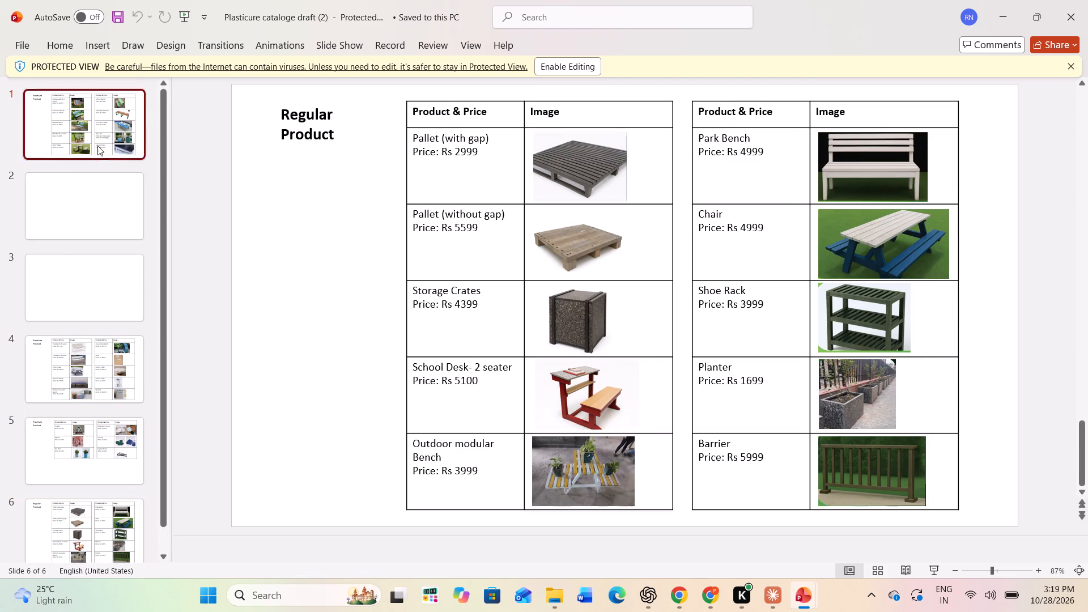
Return to the updated catalogue and insert image16 from the Edited images folder onto slide 17, Benches & Seating.
click(1002, 3)
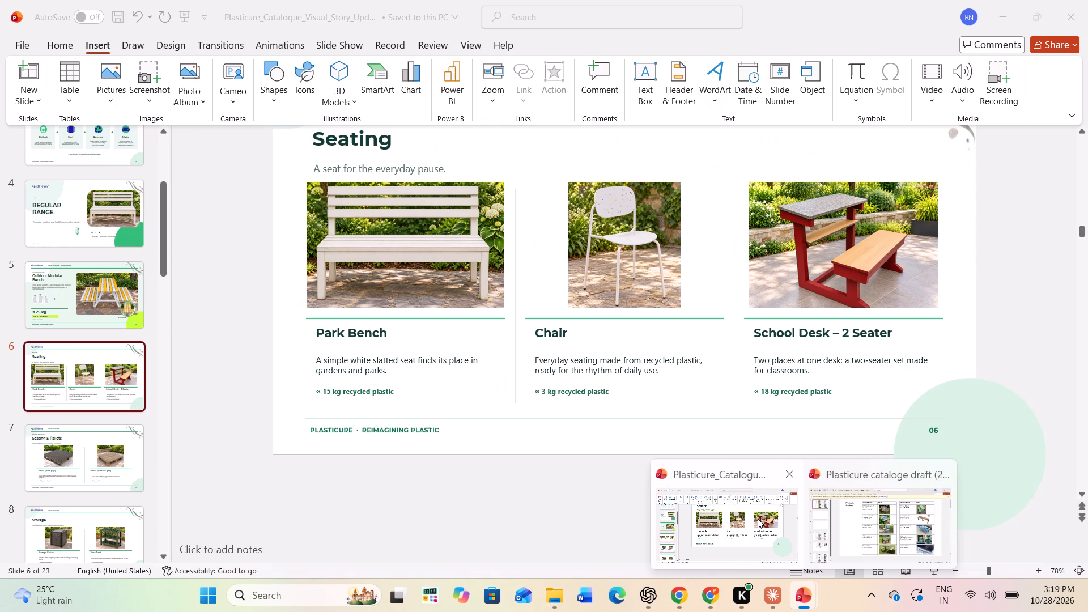
click(758, 518)
scroll(97, 371, down, 4)
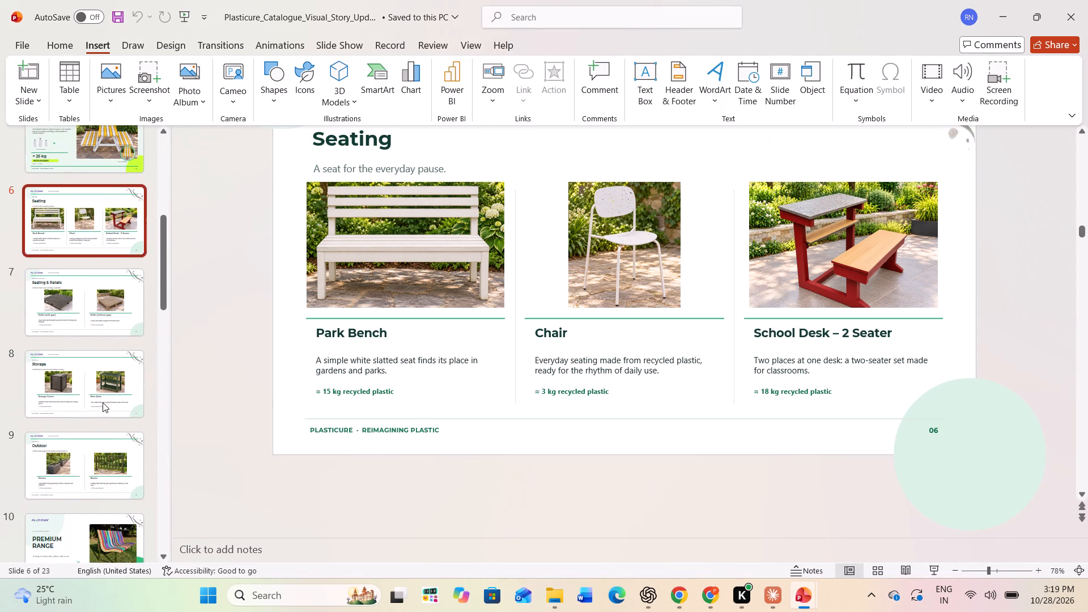
scroll(103, 402, down, 15)
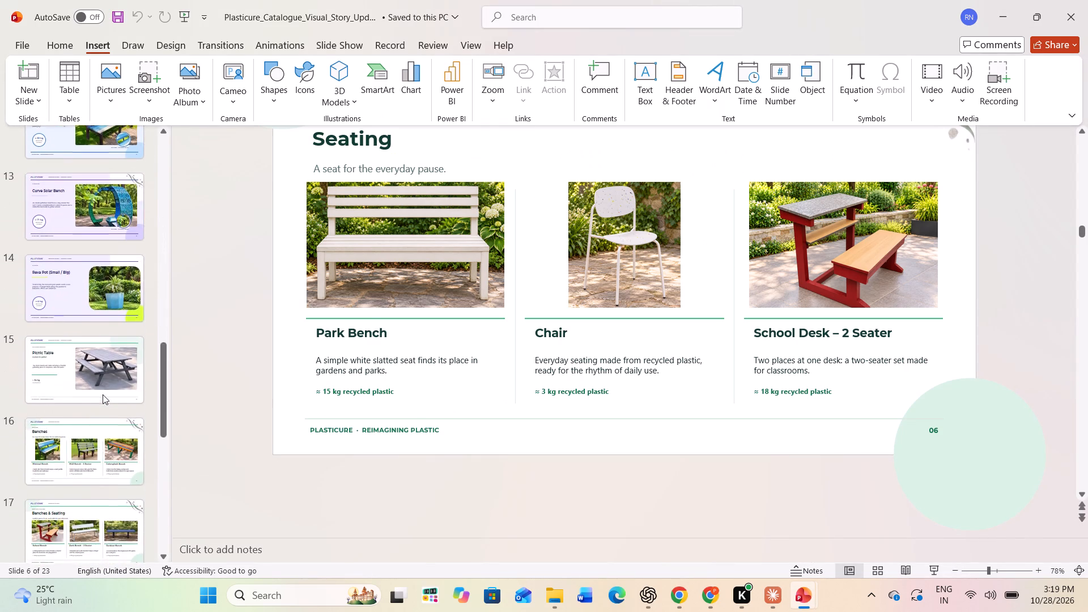
scroll(103, 394, down, 5)
click(84, 353)
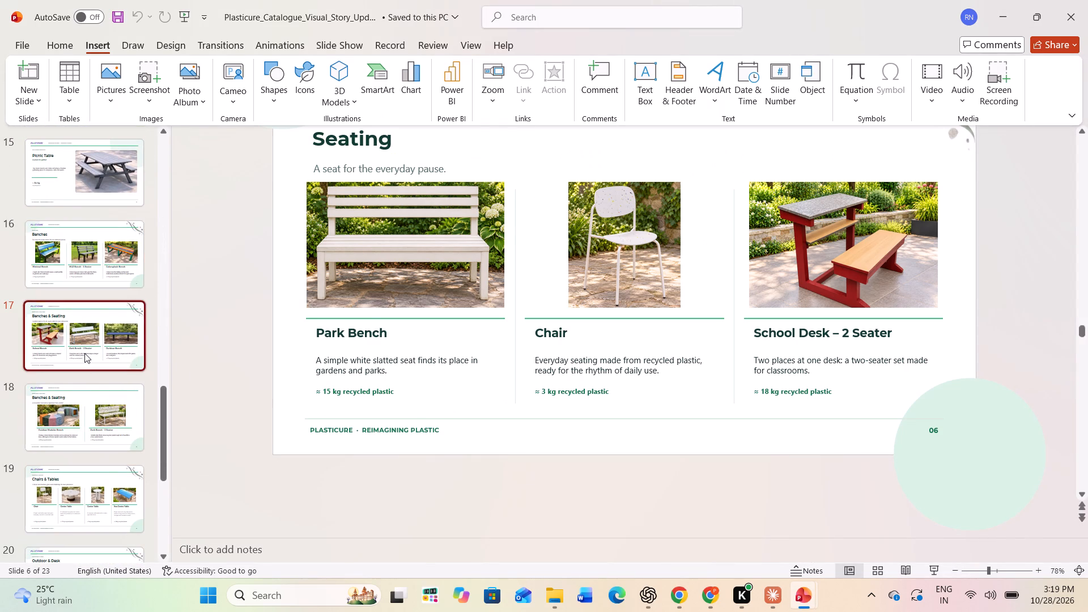
click(368, 245)
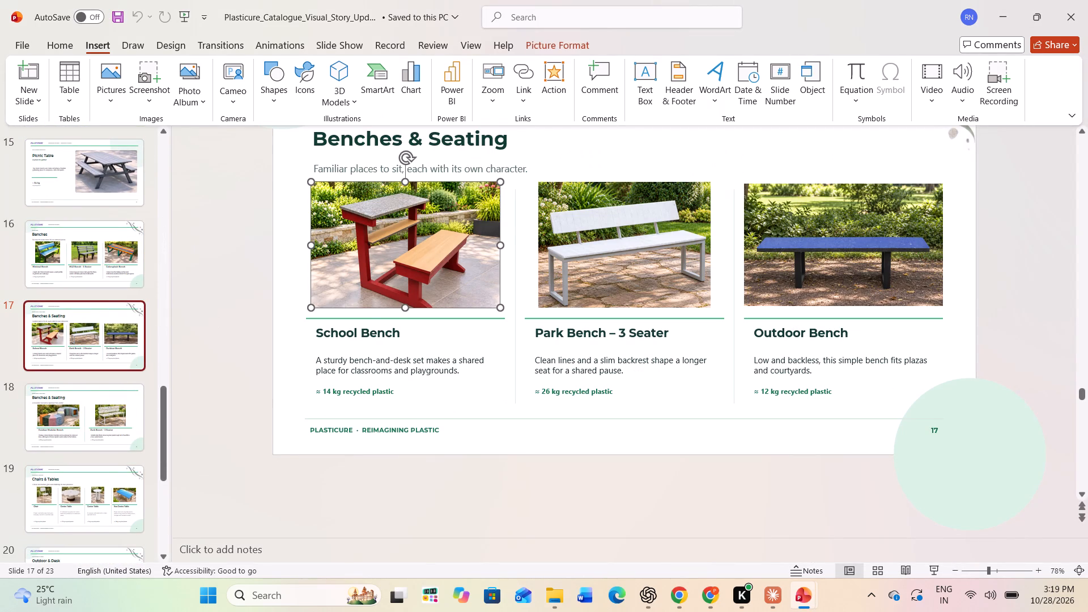
scroll(368, 245, up, 1)
click(117, 78)
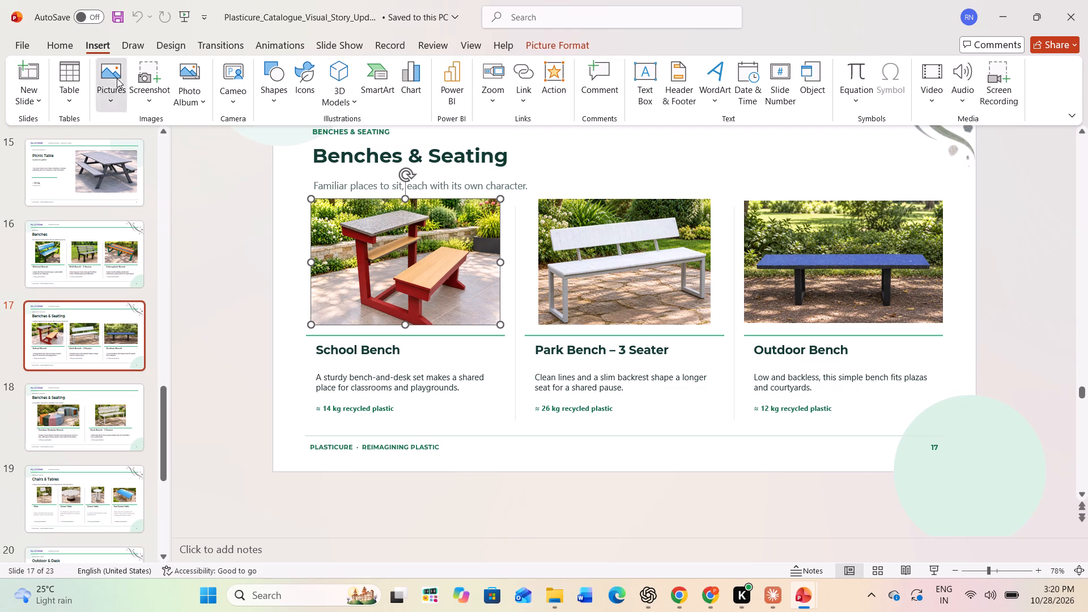
click(150, 140)
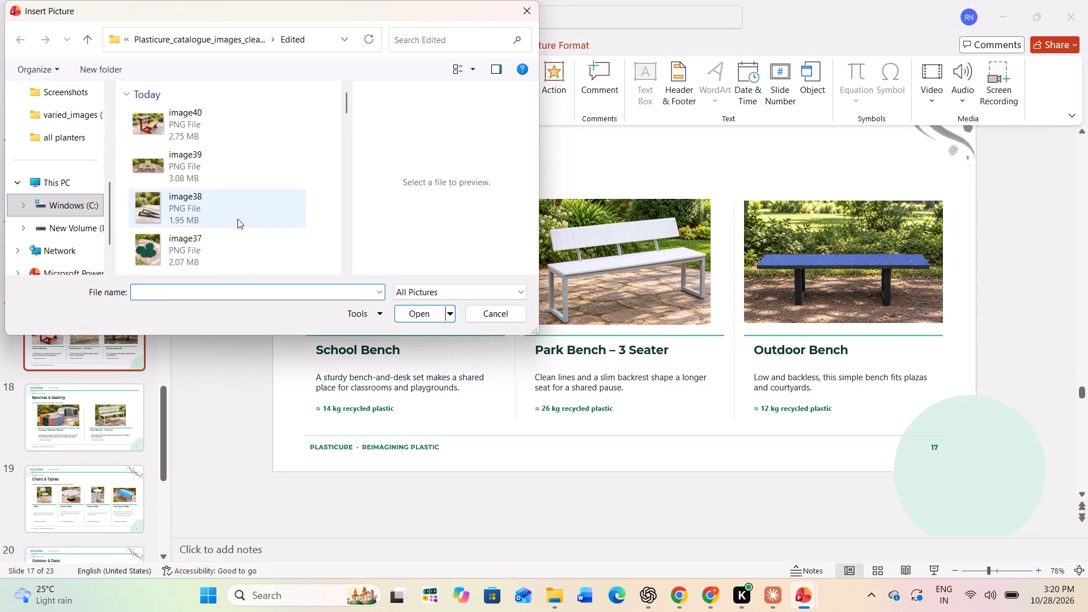
scroll(237, 218, down, 15)
scroll(237, 218, up, 4)
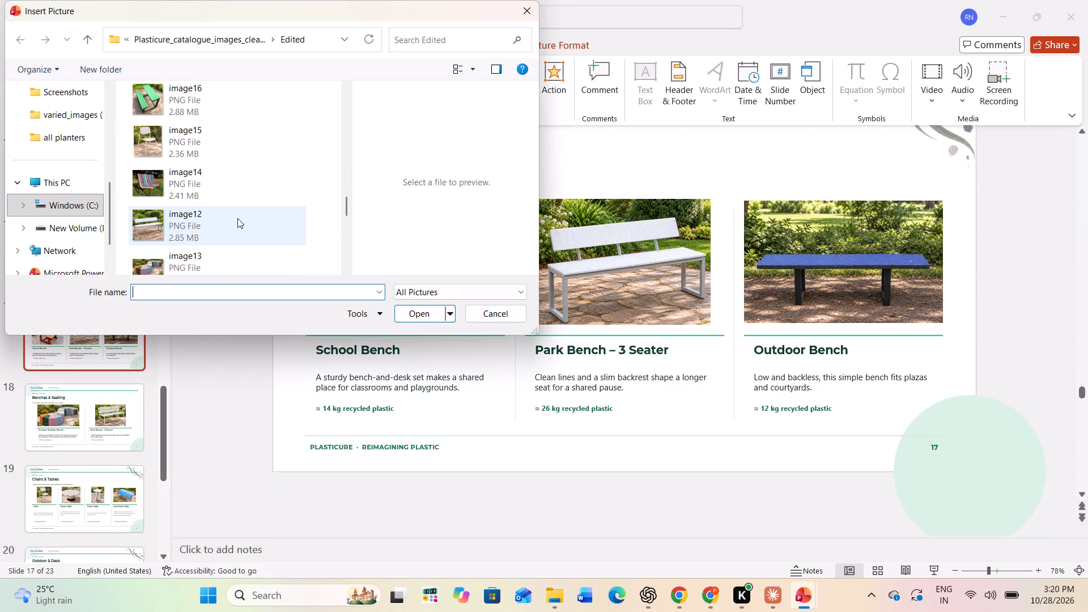
click(215, 116)
click(403, 316)
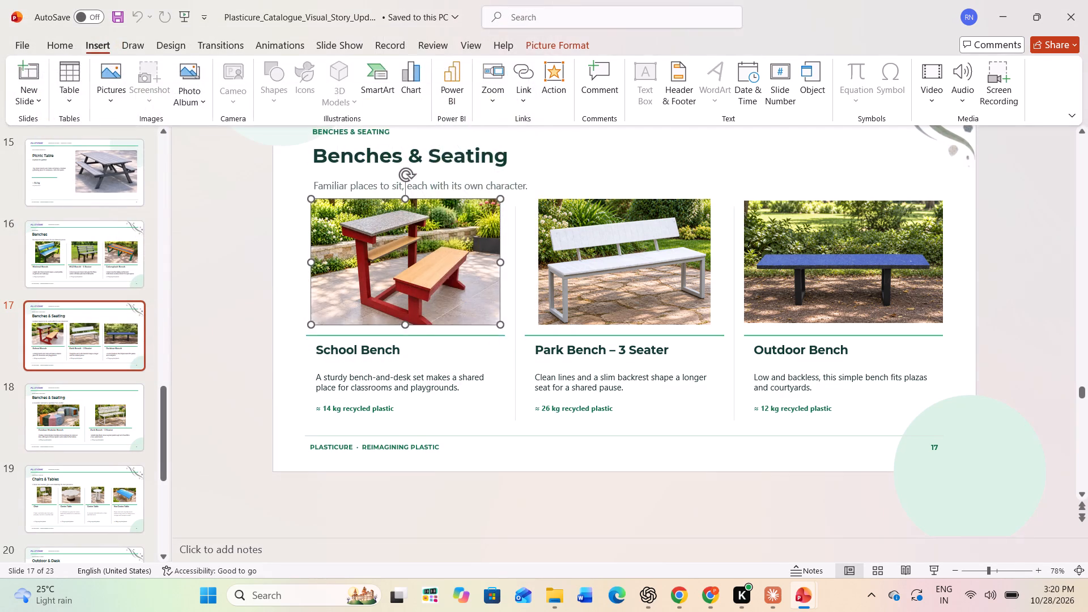
Shrink the inserted green bench picture to about 3.44 by 3.35 inches and place it just below the row of product pictures.
drag(549, 305, 430, 380)
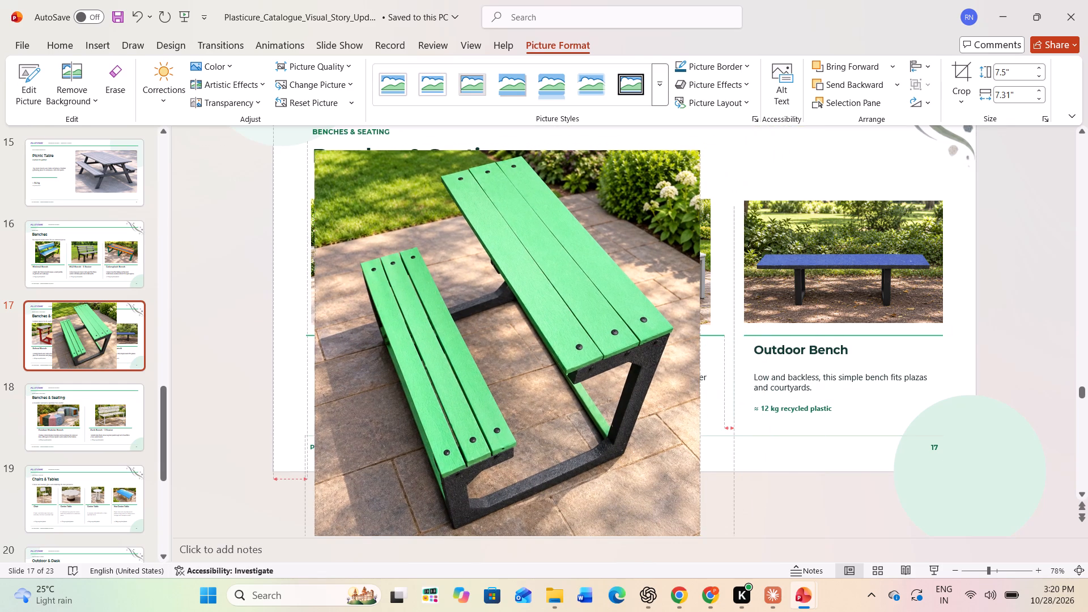
drag(430, 380, 426, 379)
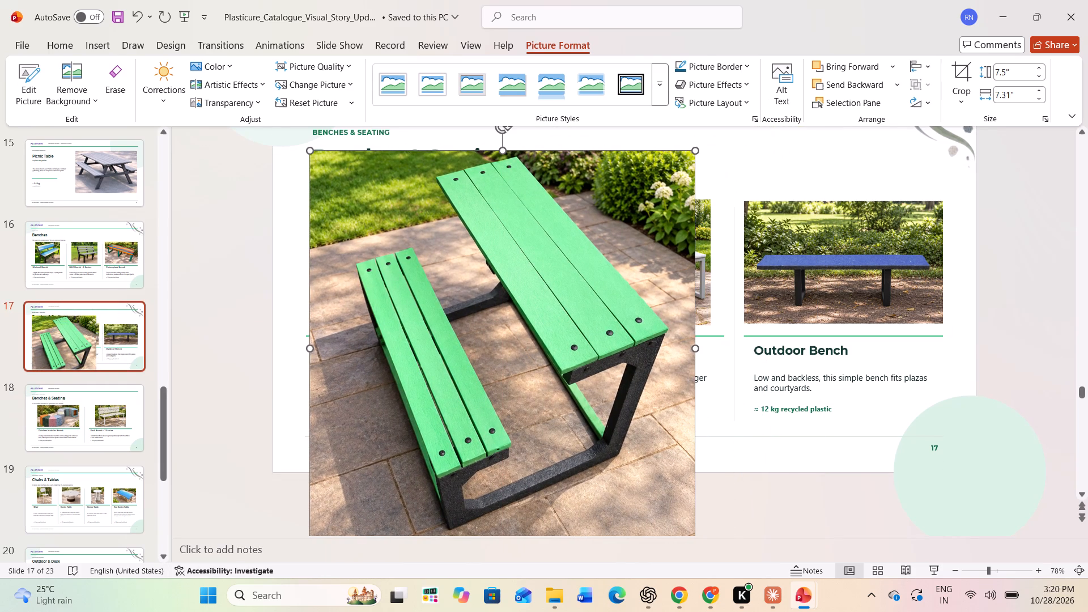
drag(666, 493, 651, 461)
drag(681, 512, 535, 286)
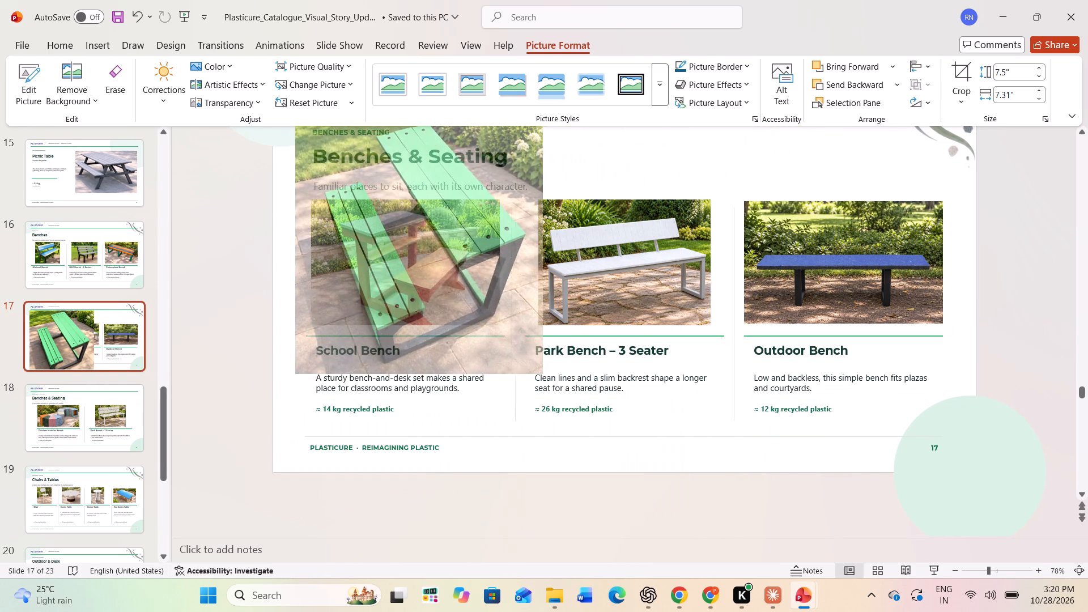
drag(535, 286, 499, 234)
drag(458, 249, 480, 336)
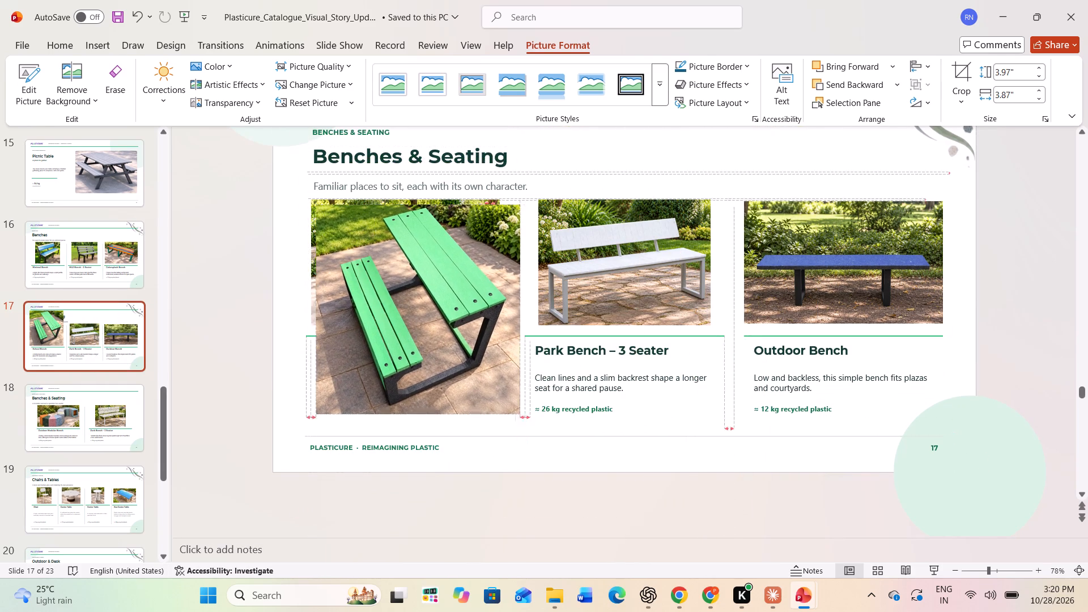
drag(480, 336, 456, 335)
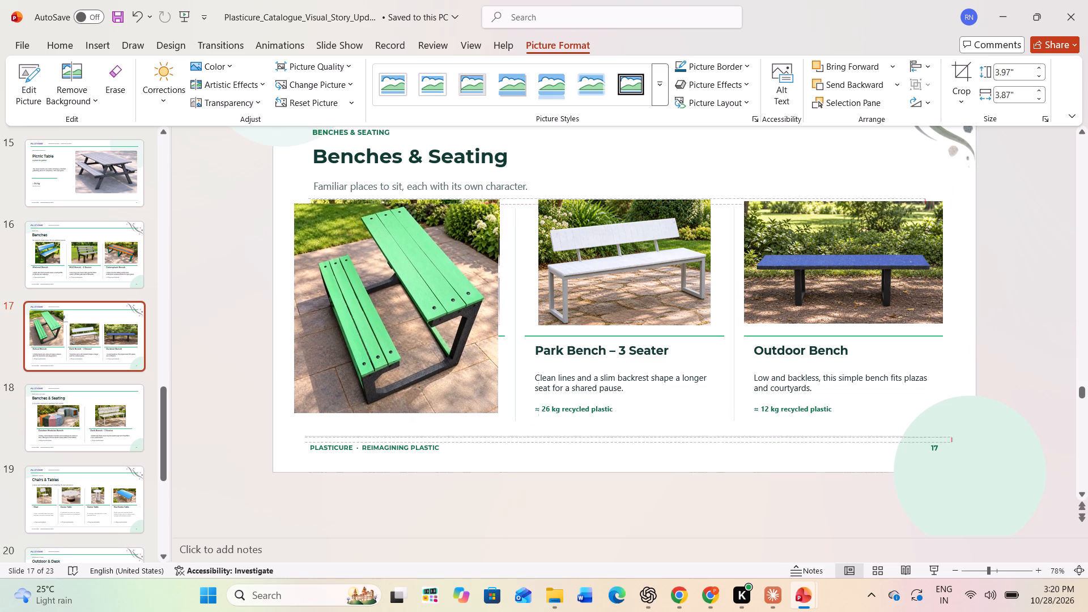
drag(456, 335, 475, 331)
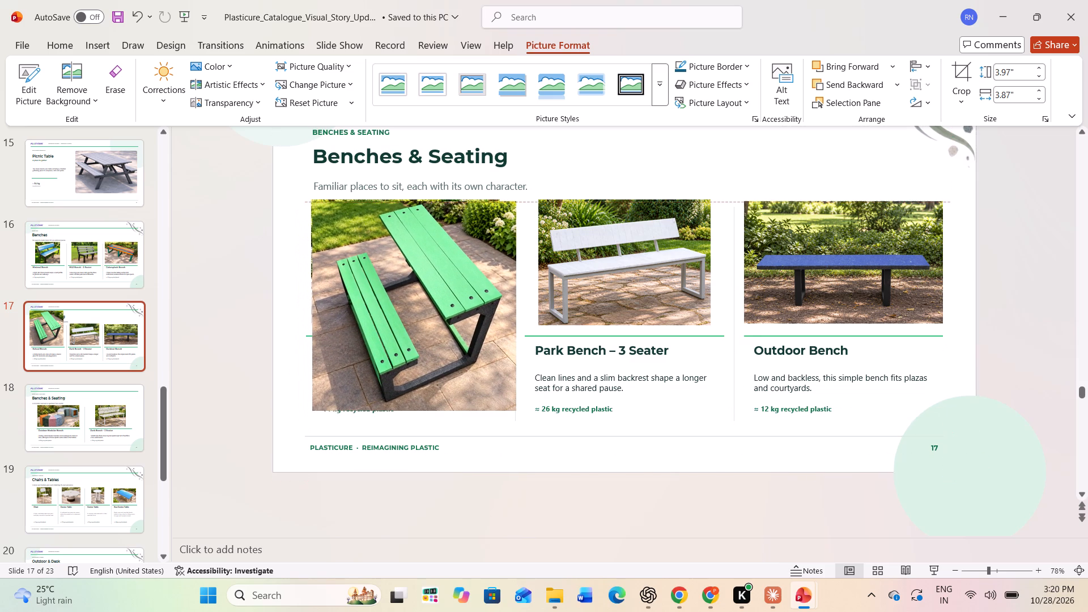
drag(475, 331, 474, 331)
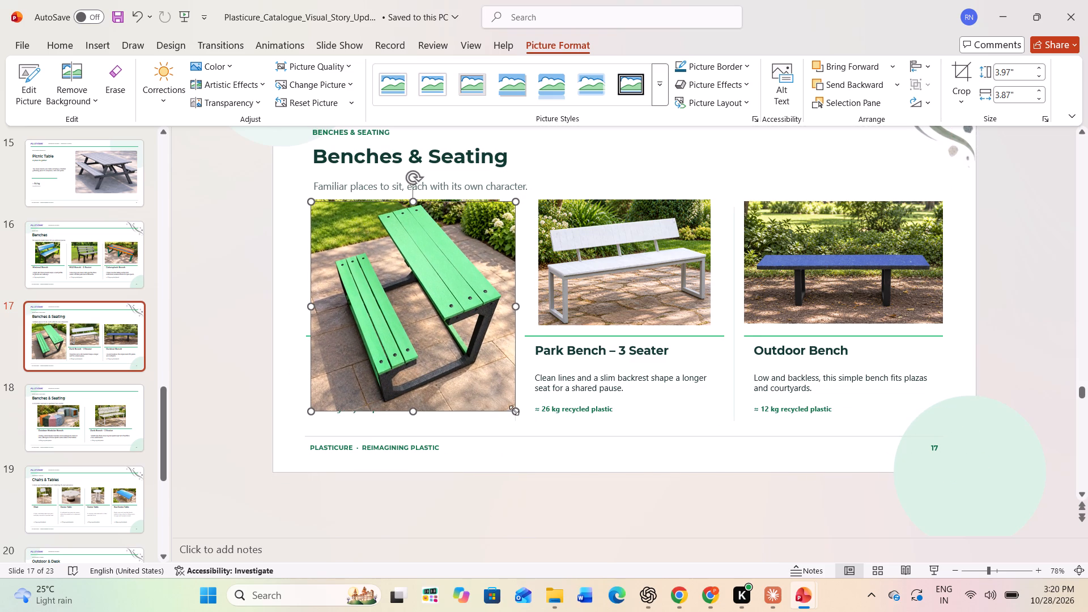
drag(513, 407, 469, 331)
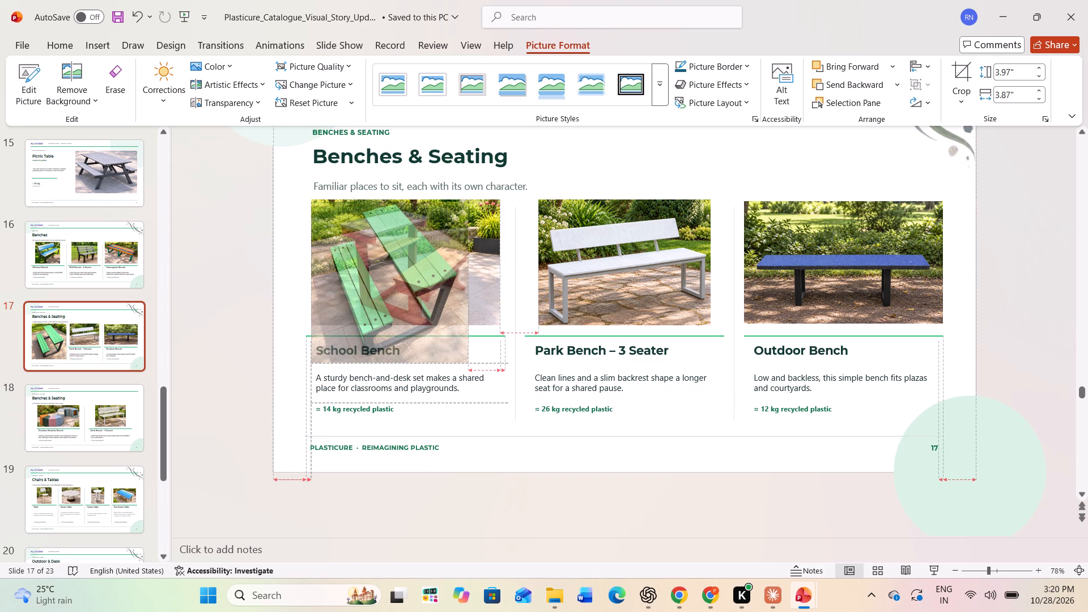
drag(469, 331, 490, 336)
drag(466, 320, 475, 317)
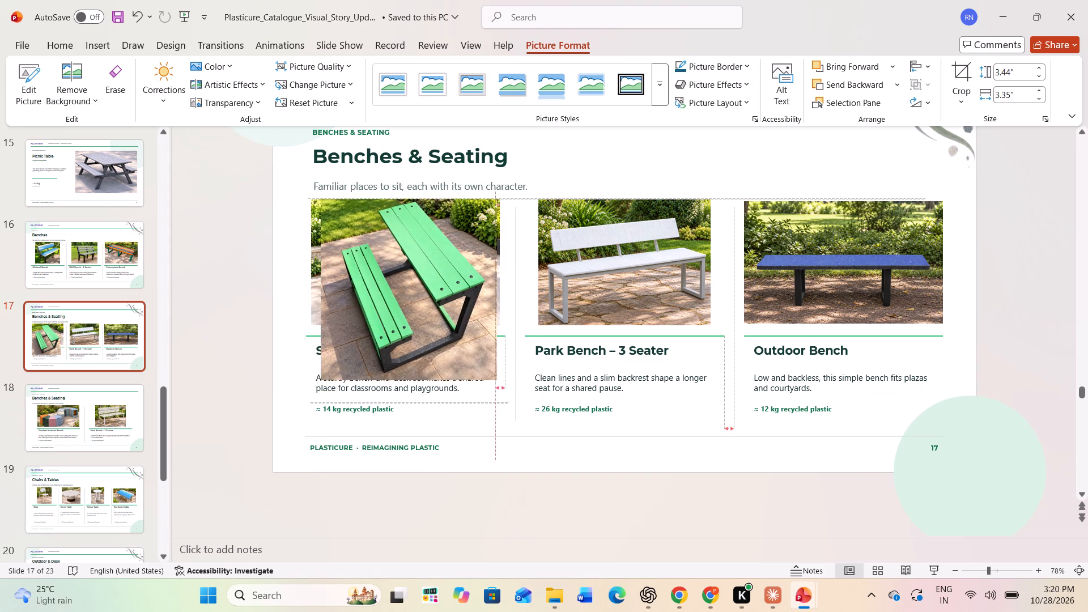
drag(475, 317, 525, 456)
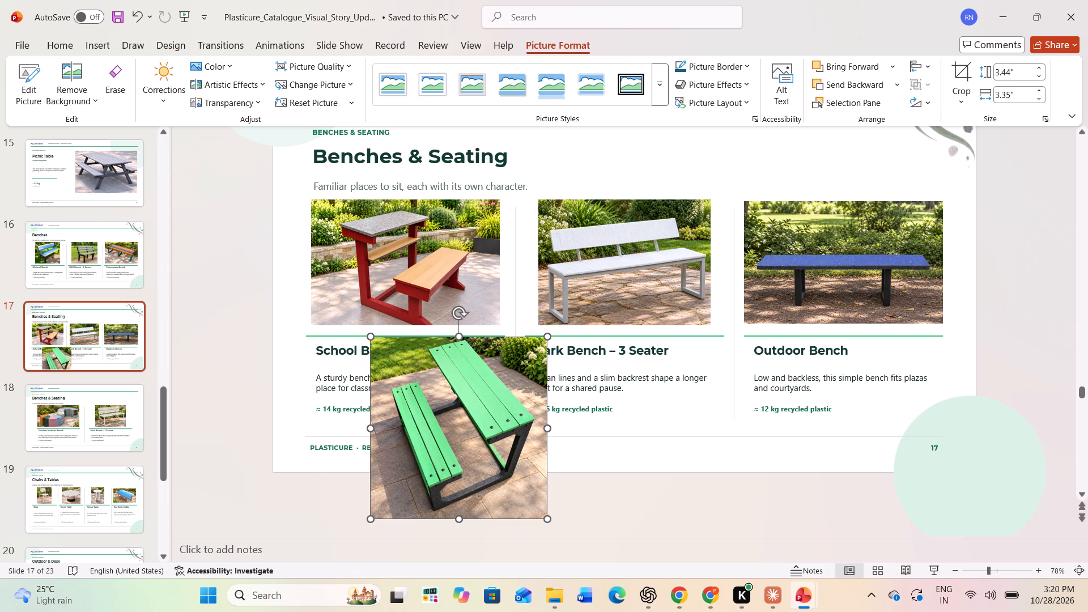
Stretch the green bench picture to about 4.21 inches wide and flatten it to about 2.86 inches high.
scroll(654, 443, up, 3)
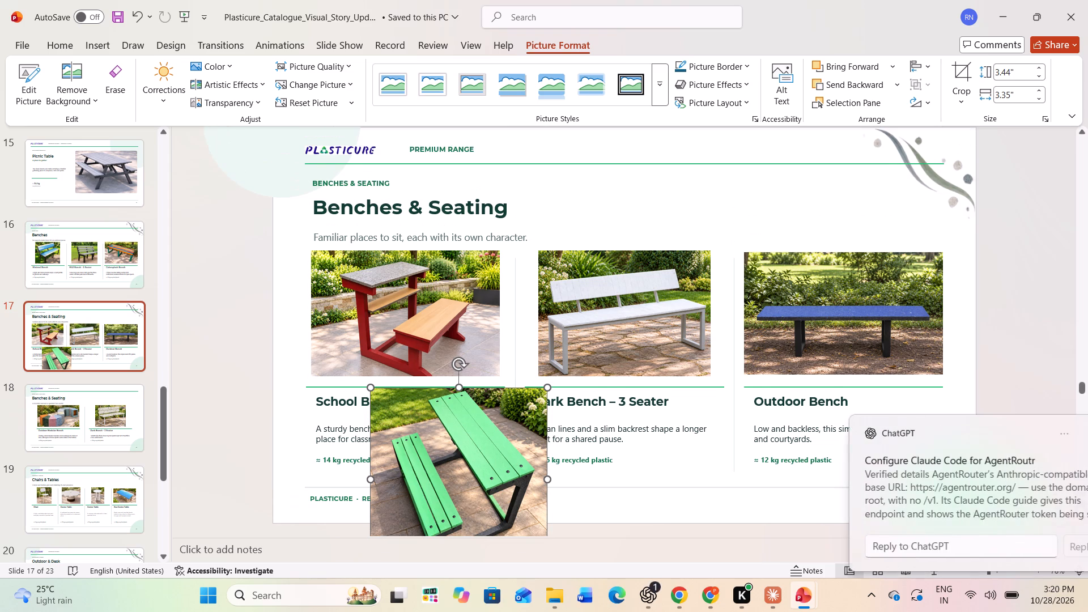
scroll(618, 406, down, 2)
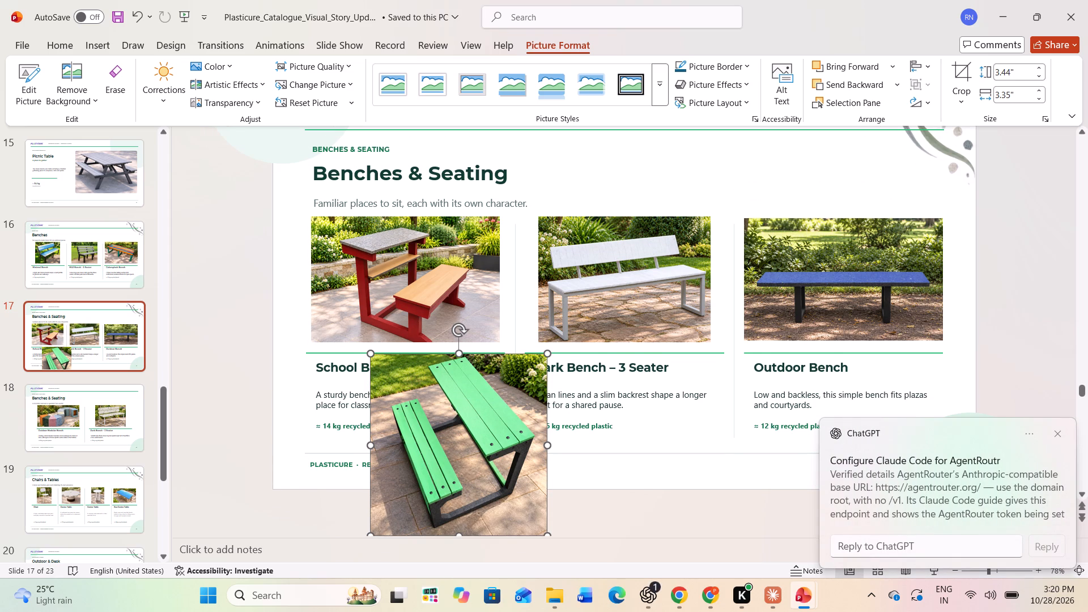
drag(547, 444, 595, 439)
drag(484, 536, 482, 503)
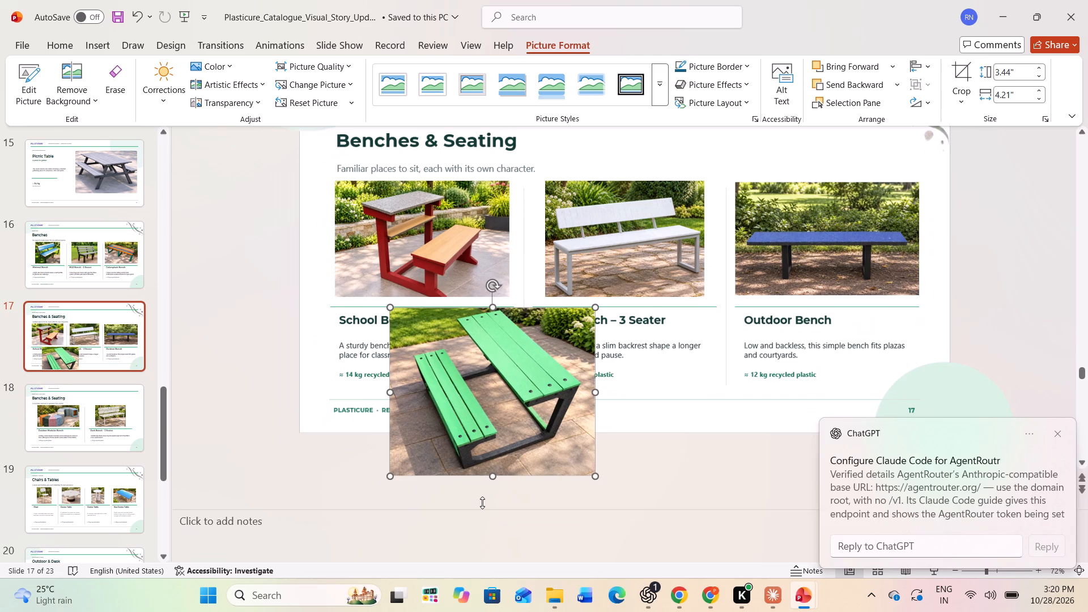
drag(482, 503, 475, 542)
drag(482, 501, 473, 473)
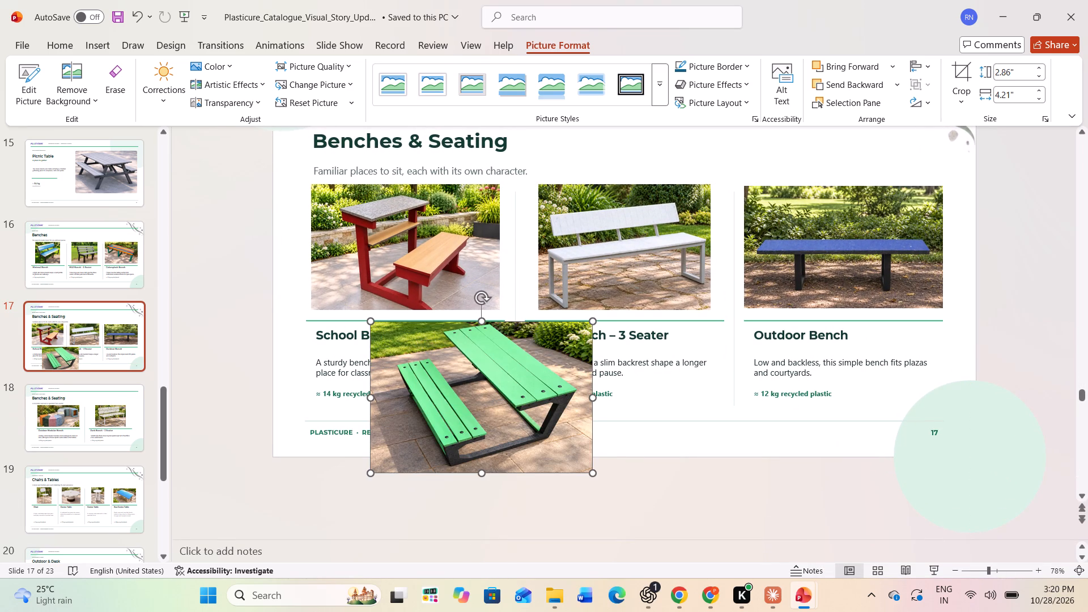
Narrow the green bench picture, delete the red School Bench picture, and place the green one in its spot above the School Bench caption.
drag(594, 399, 567, 397)
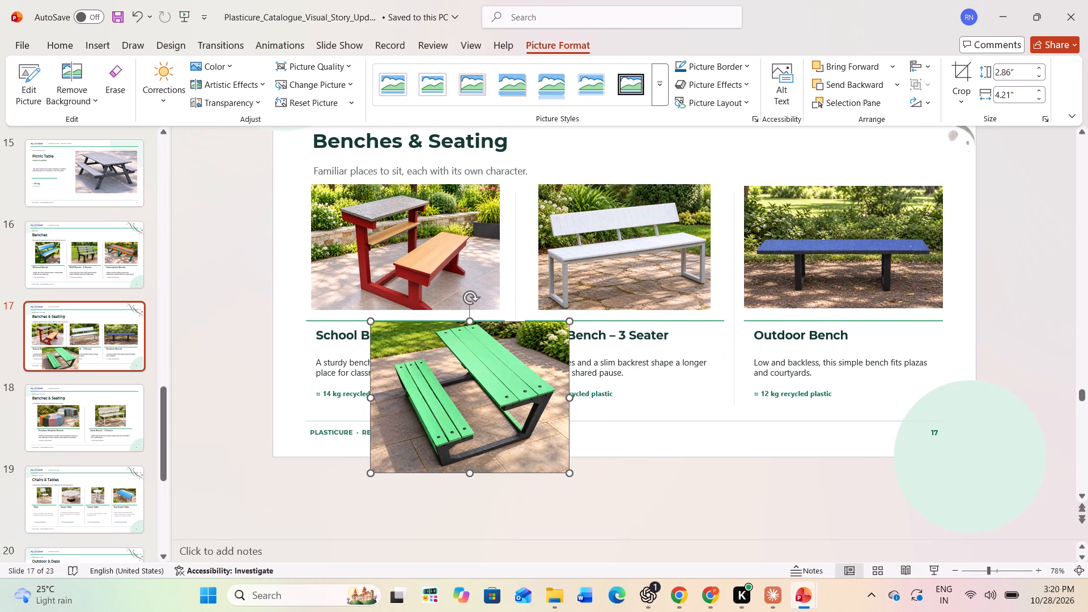
drag(515, 413, 427, 412)
click(439, 274)
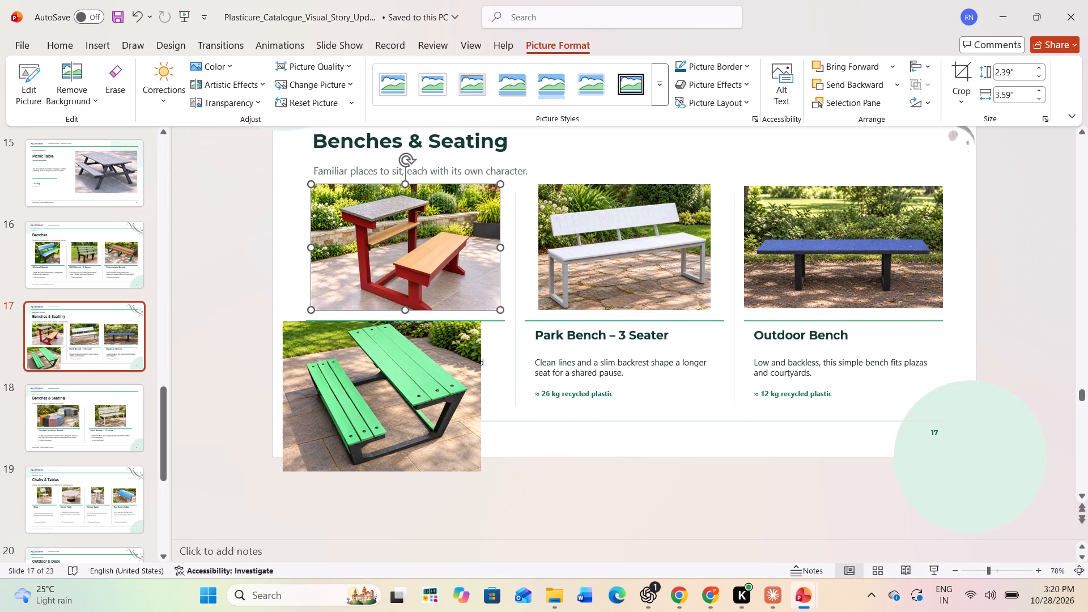
key(BackSpace)
drag(431, 392, 457, 269)
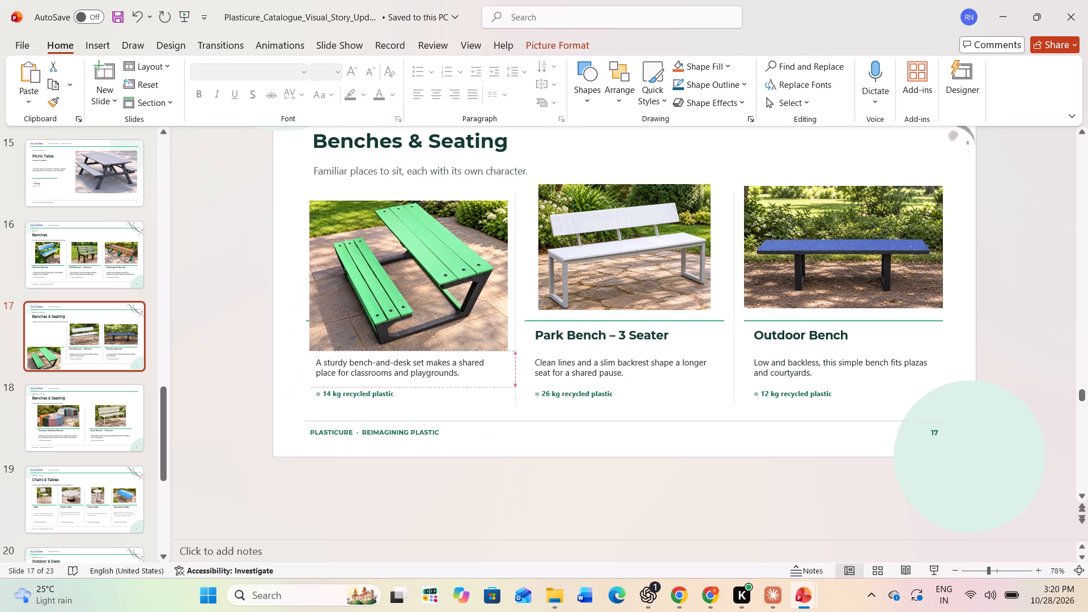
drag(457, 269, 457, 234)
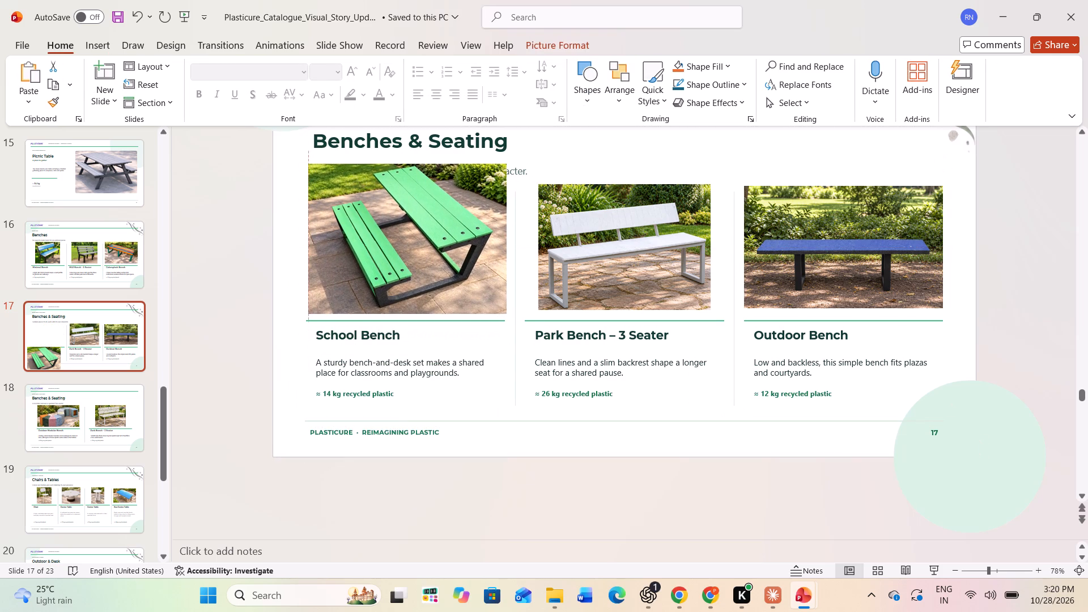
drag(457, 234, 457, 237)
Lower the green bench picture's top edge to the row's top line, narrow it slightly, and centre it above the School Bench caption.
drag(407, 167, 405, 175)
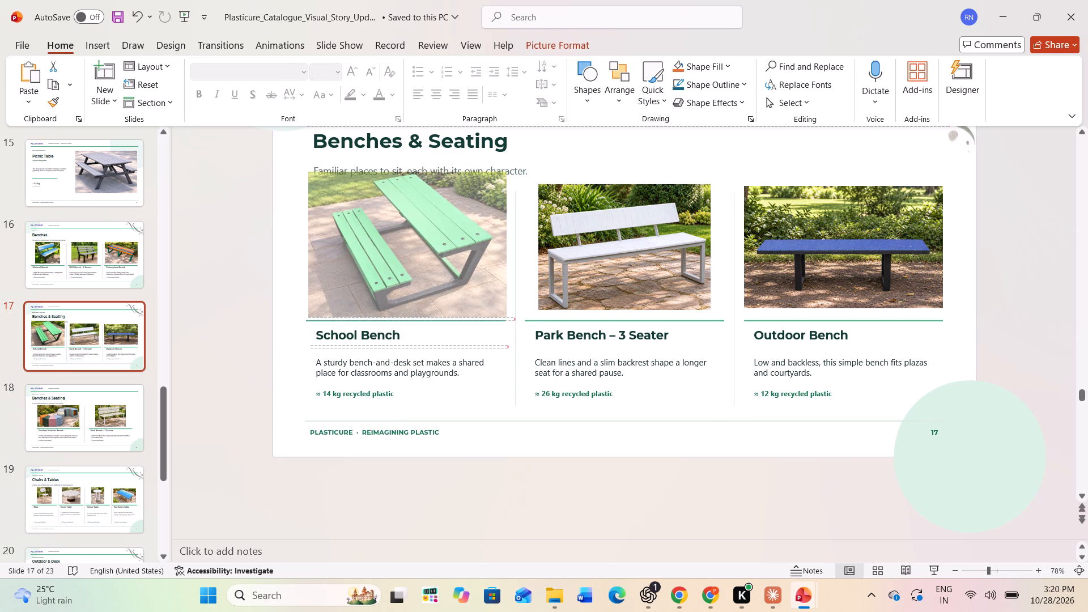
drag(405, 175, 405, 187)
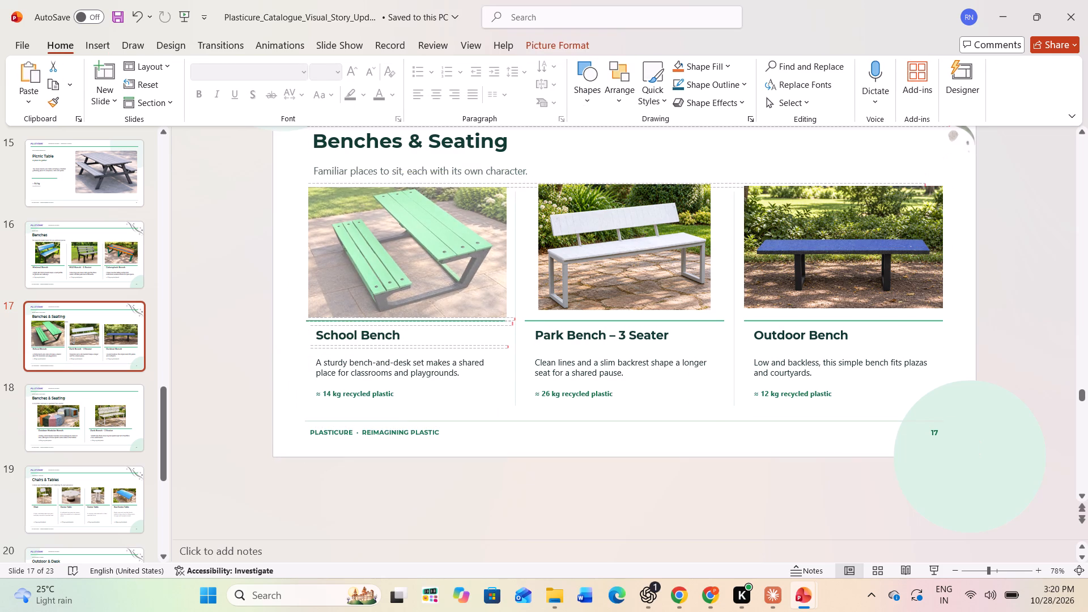
drag(405, 187, 407, 185)
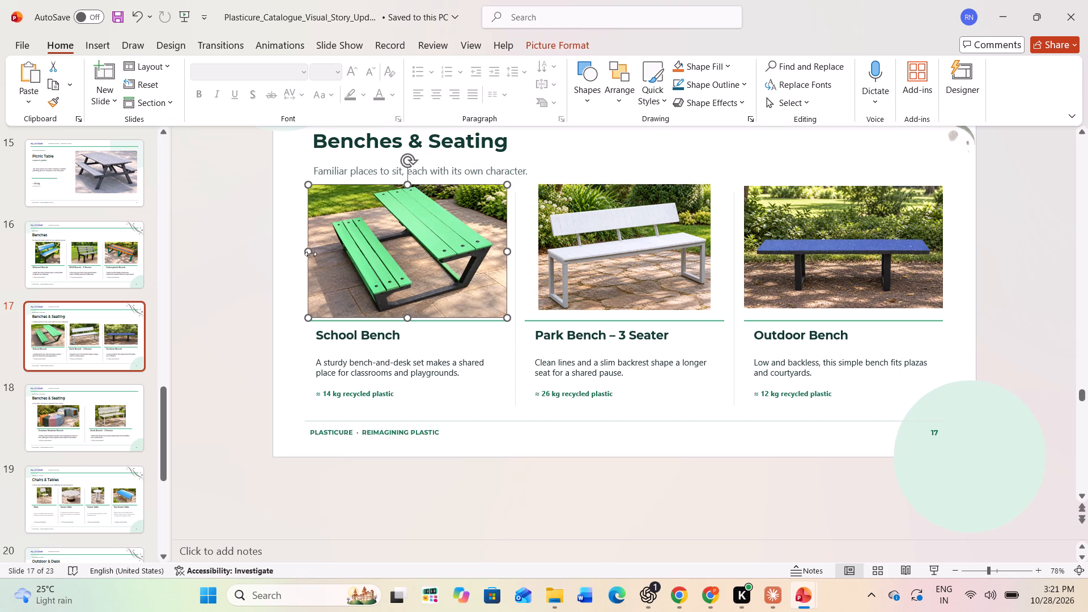
drag(308, 253, 317, 250)
drag(432, 250, 425, 250)
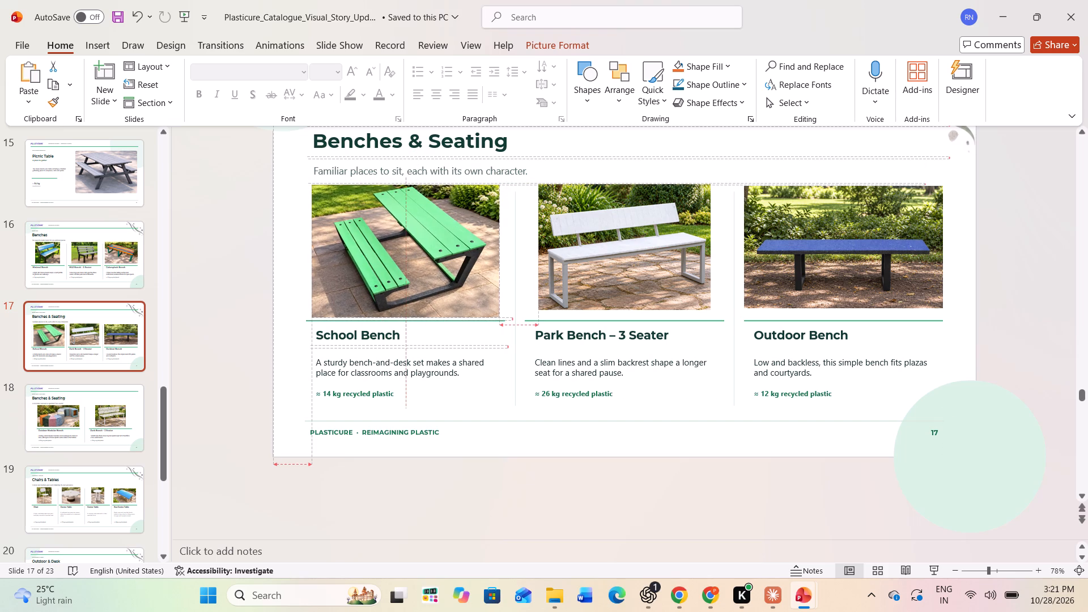
drag(425, 250, 427, 250)
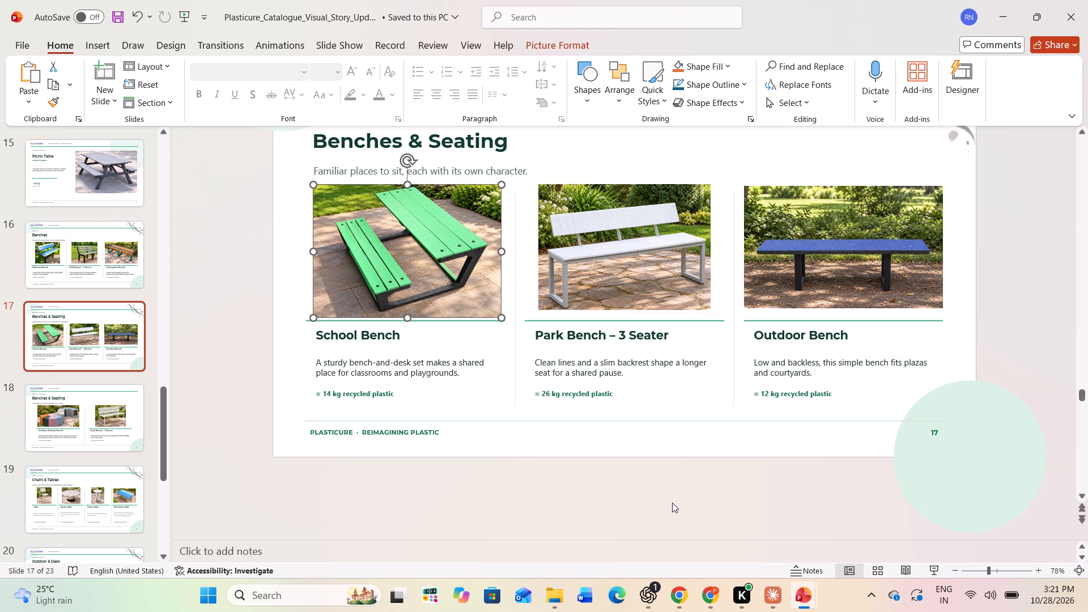
click(673, 503)
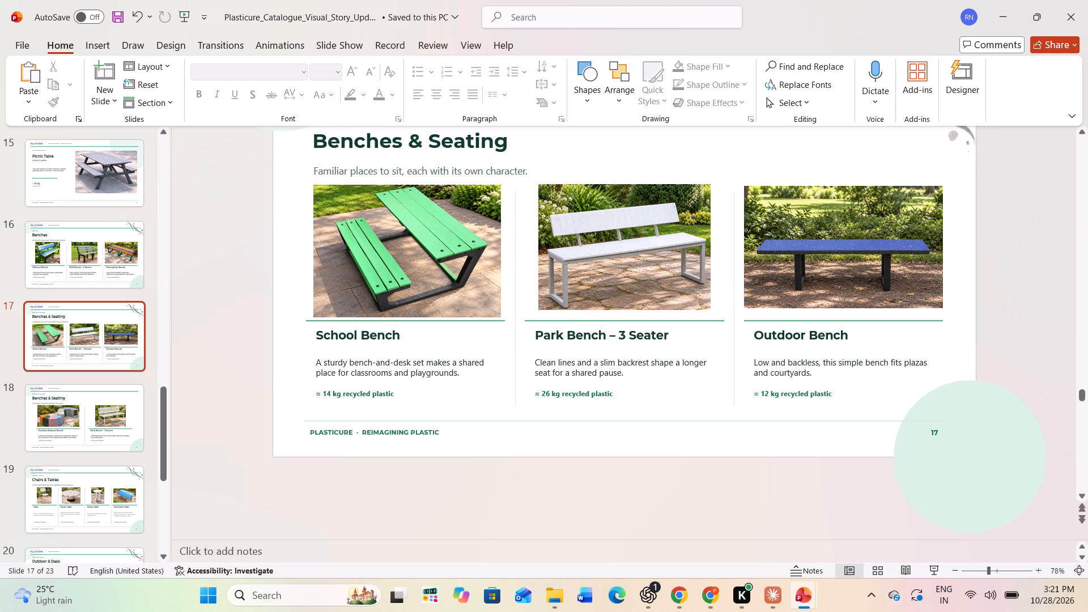
Shorten the green bench picture so its bottom edge lines up with the neighbouring Park Bench – 3 Seater picture.
click(458, 290)
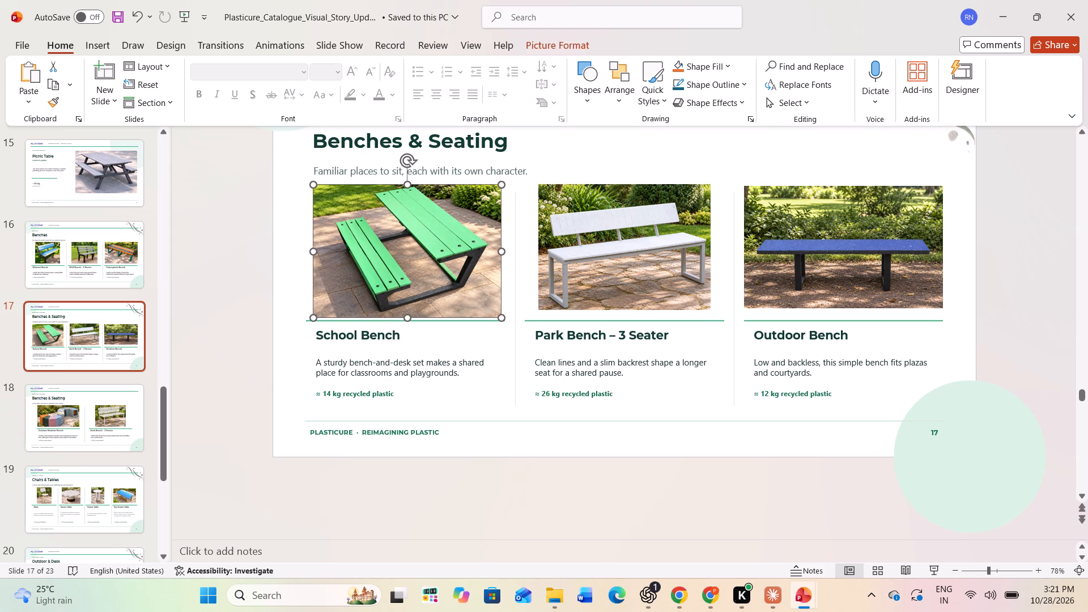
drag(403, 316, 402, 305)
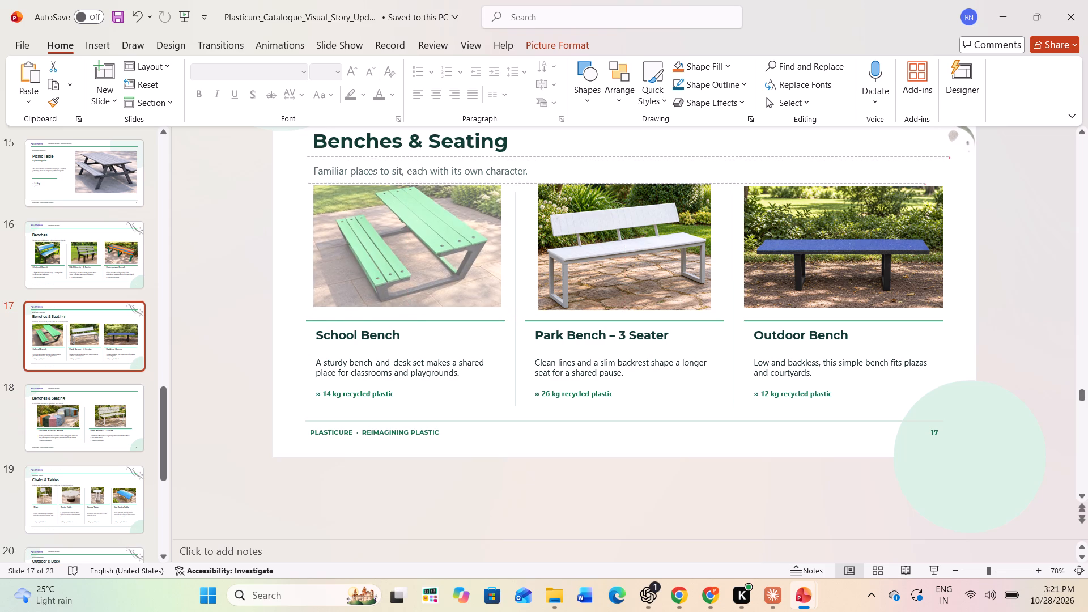
drag(402, 305, 399, 308)
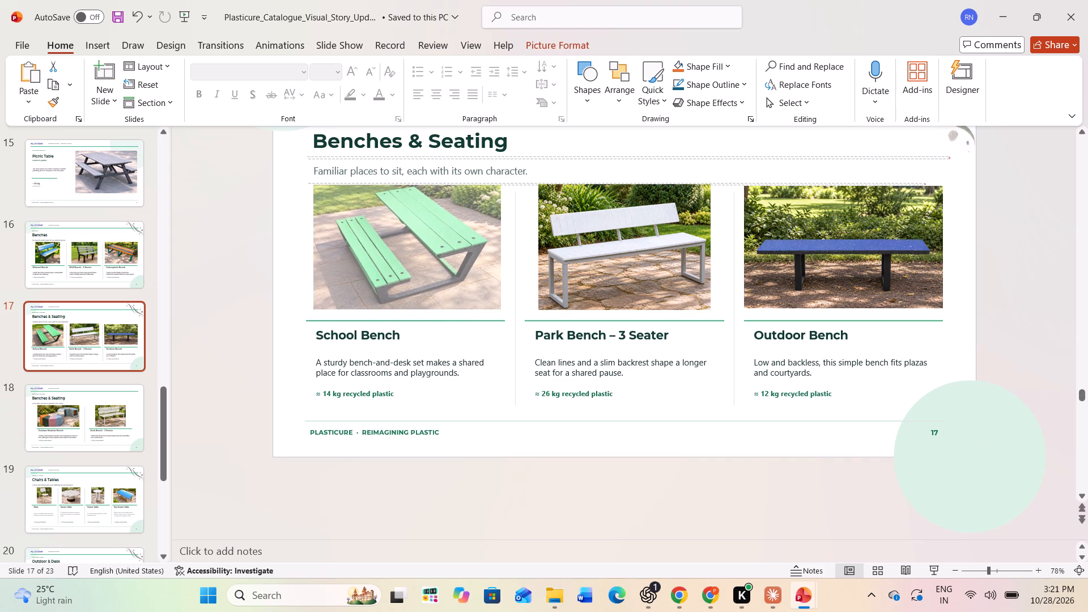
drag(399, 308, 399, 309)
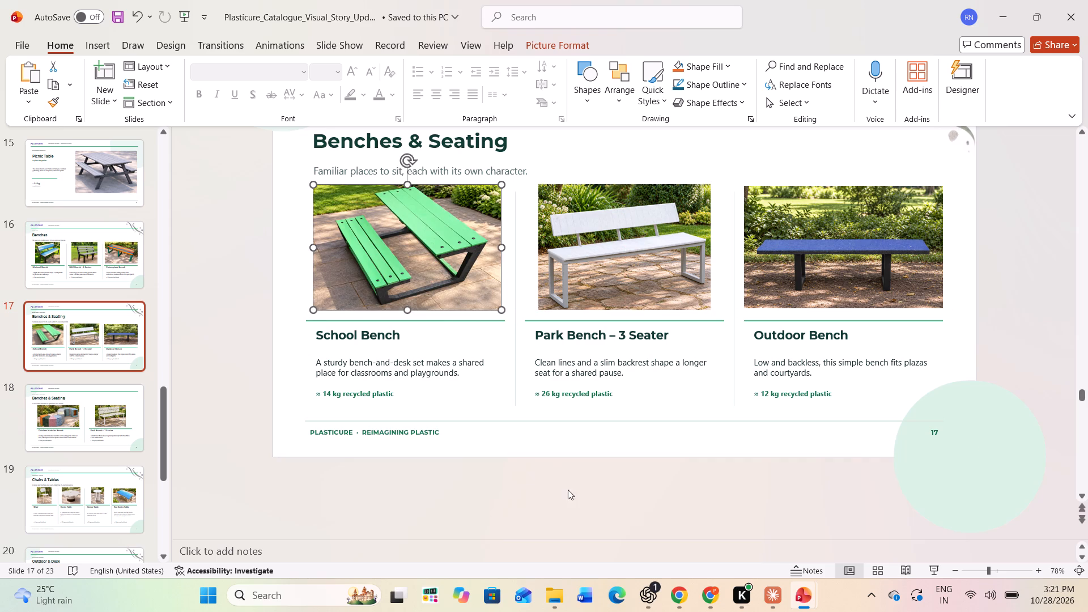
click(574, 507)
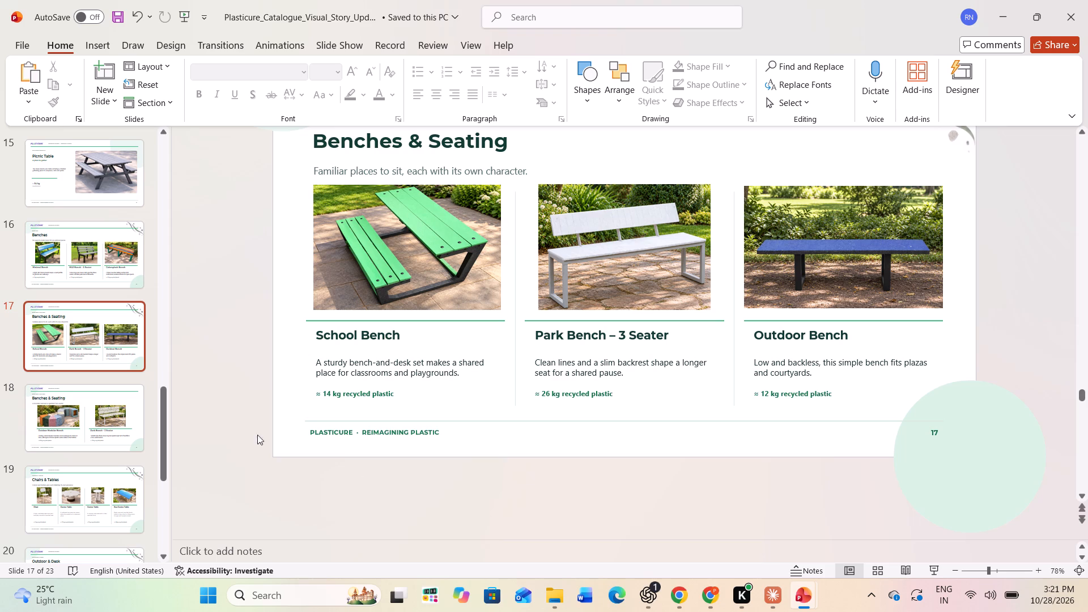
Examine the product images on slides 18 to 22, from Benches & Seating through Gifts & Awards.
click(116, 424)
click(115, 487)
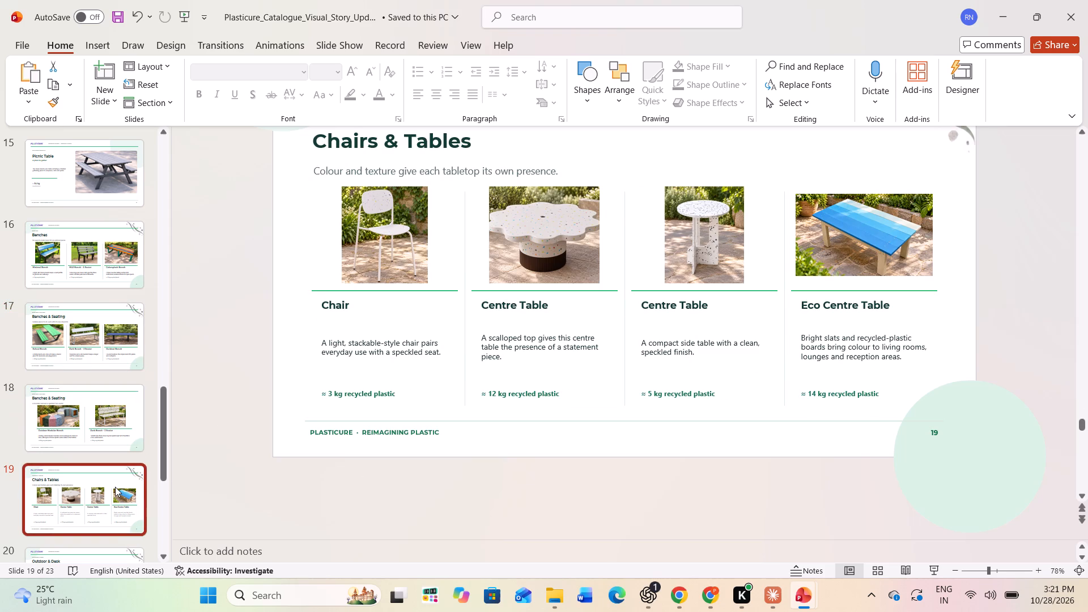
scroll(115, 487, down, 3)
click(100, 444)
scroll(101, 493, down, 5)
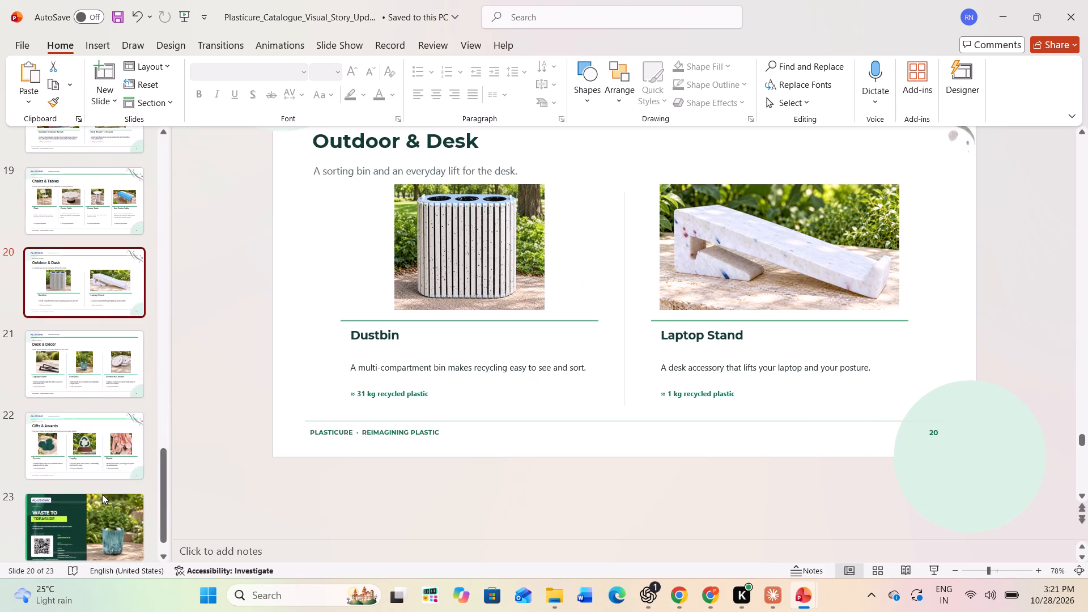
click(92, 359)
click(89, 425)
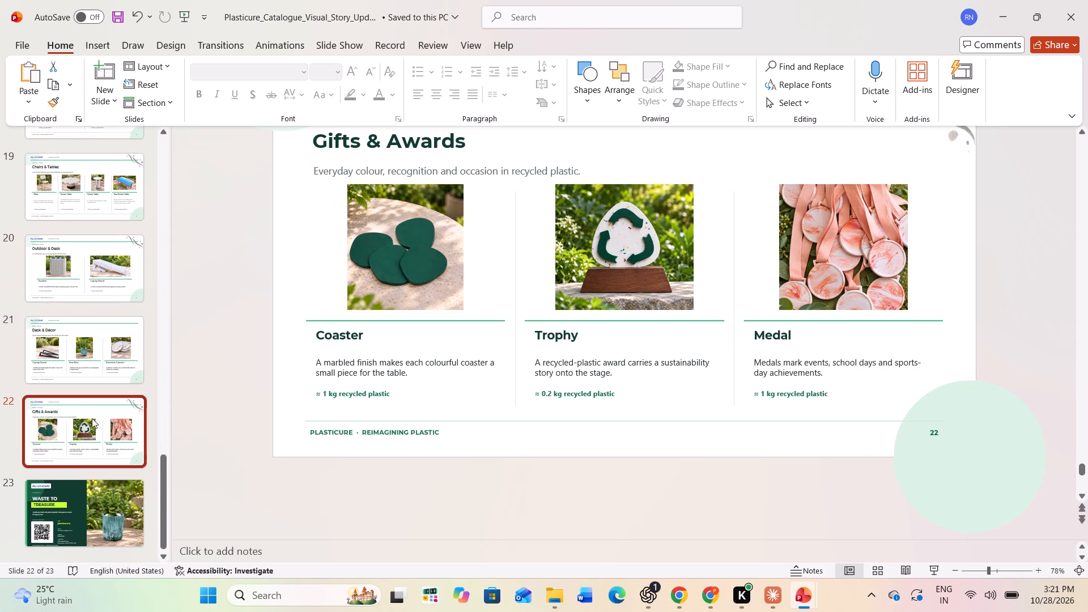
scroll(92, 410, down, 5)
scroll(82, 402, up, 20)
scroll(82, 402, up, 4)
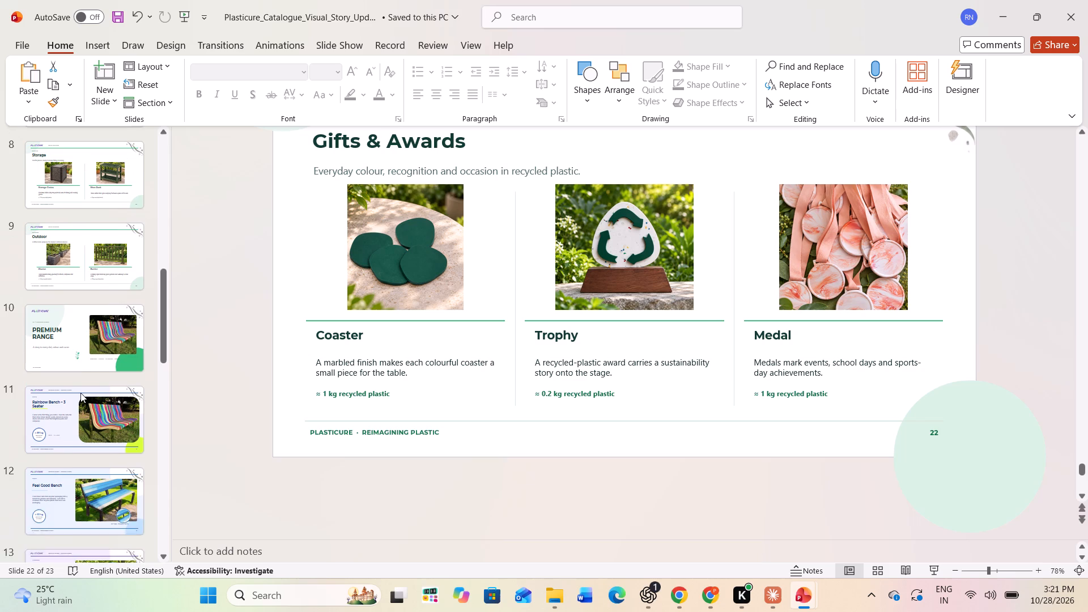
Examine the Regular Range slides backwards through Storage and Seating to slide 2, From Waste to Wealth.
click(80, 380)
click(92, 304)
click(95, 253)
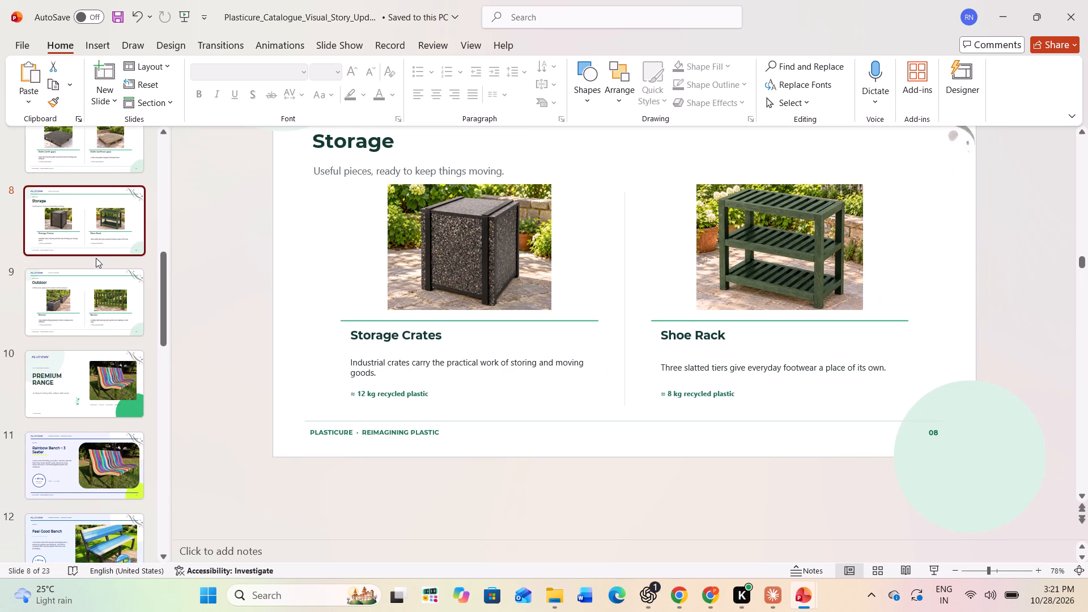
scroll(97, 263, up, 5)
click(84, 320)
click(90, 281)
scroll(91, 292, up, 2)
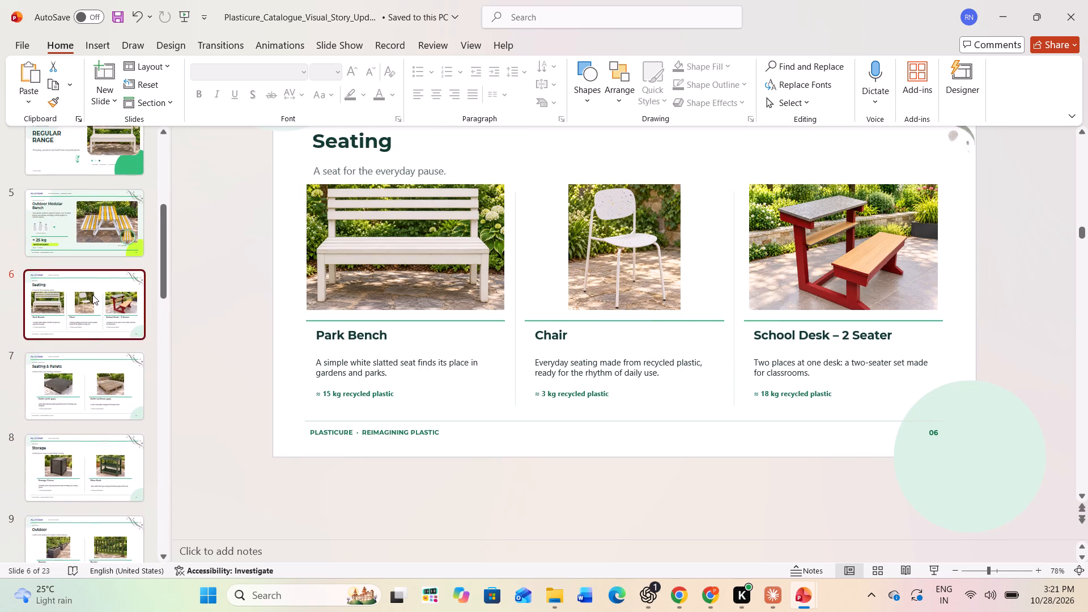
scroll(92, 295, up, 2)
click(97, 329)
click(98, 263)
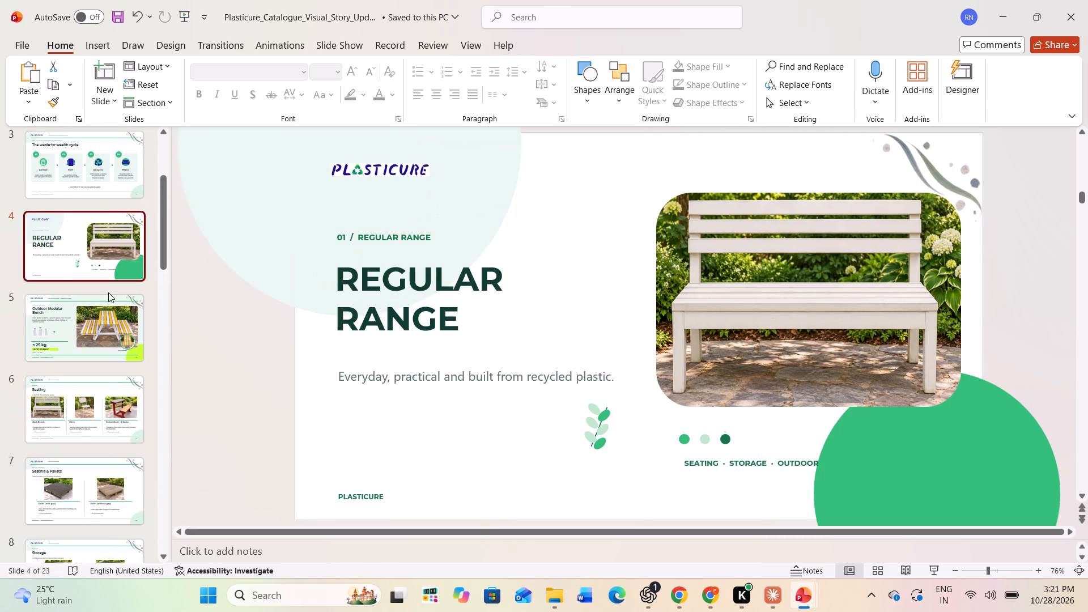
scroll(108, 294, up, 4)
click(105, 303)
click(101, 249)
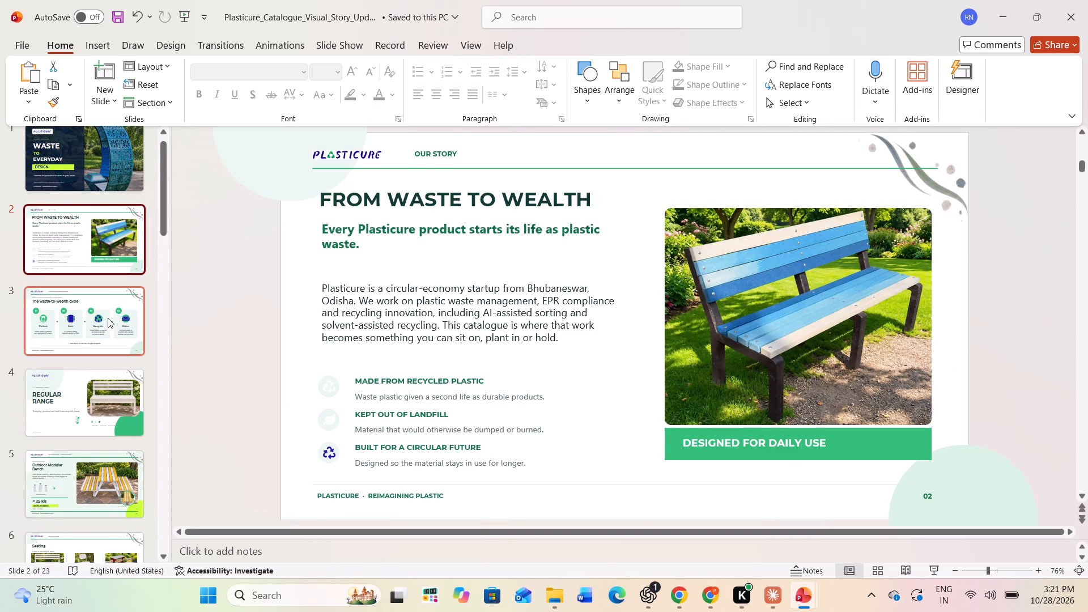
scroll(107, 318, up, 1)
Examine the Premium Range product slides from slide 12, Feel Good Bench, to slide 15, Picnic Table.
scroll(107, 318, down, 19)
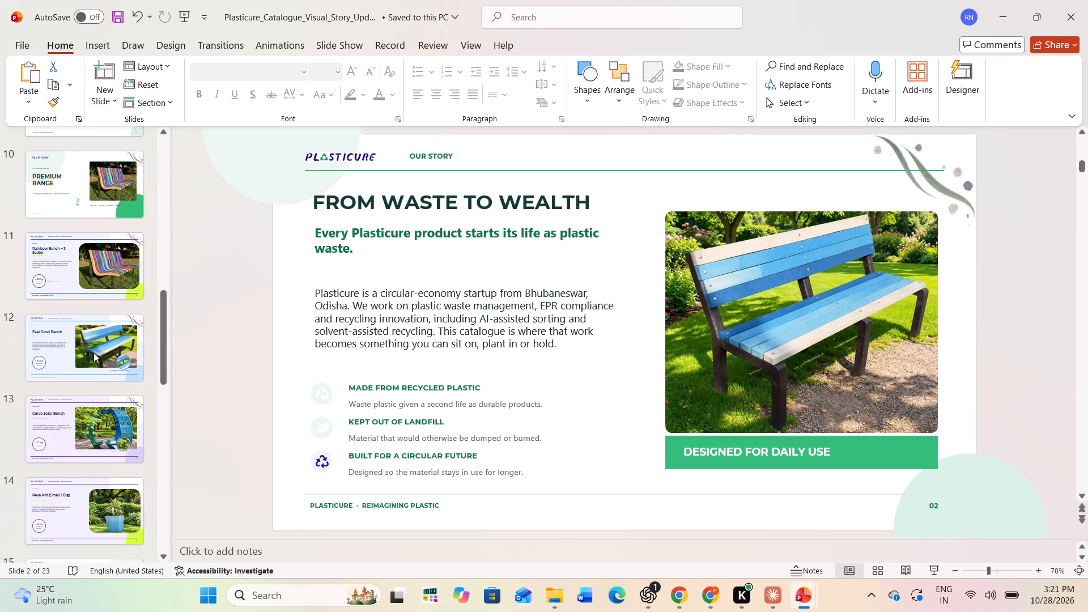
click(97, 369)
click(93, 307)
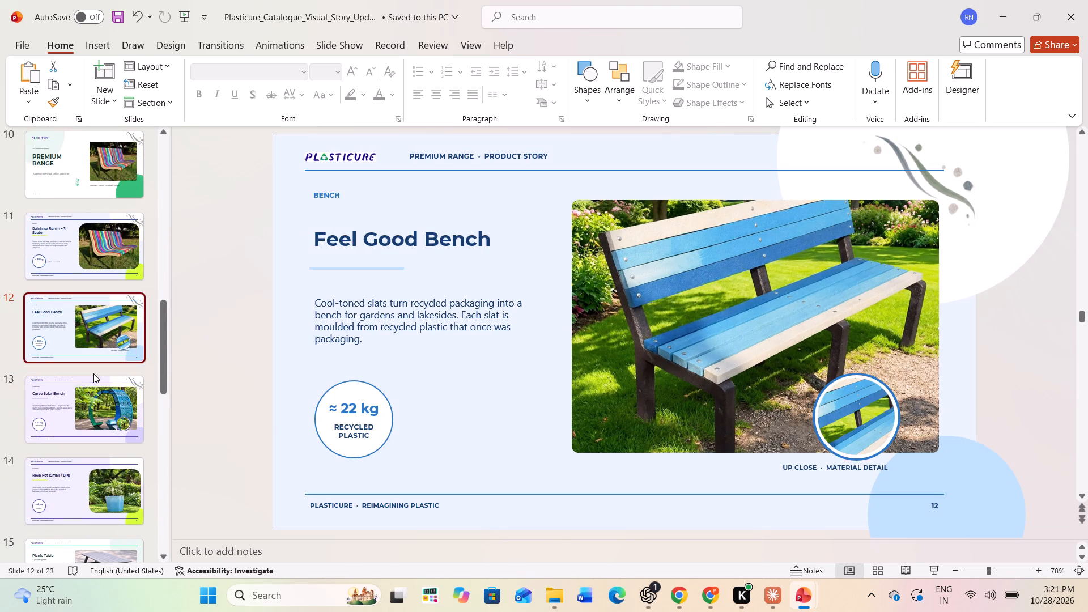
scroll(95, 373, up, 1)
scroll(95, 369, down, 5)
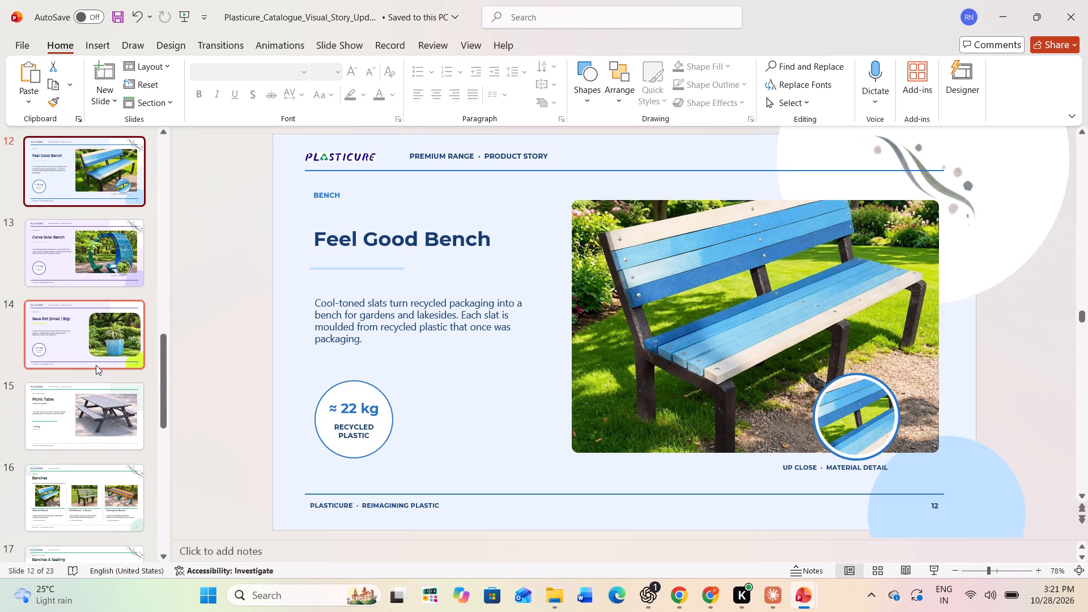
click(96, 365)
click(103, 397)
scroll(103, 397, down, 5)
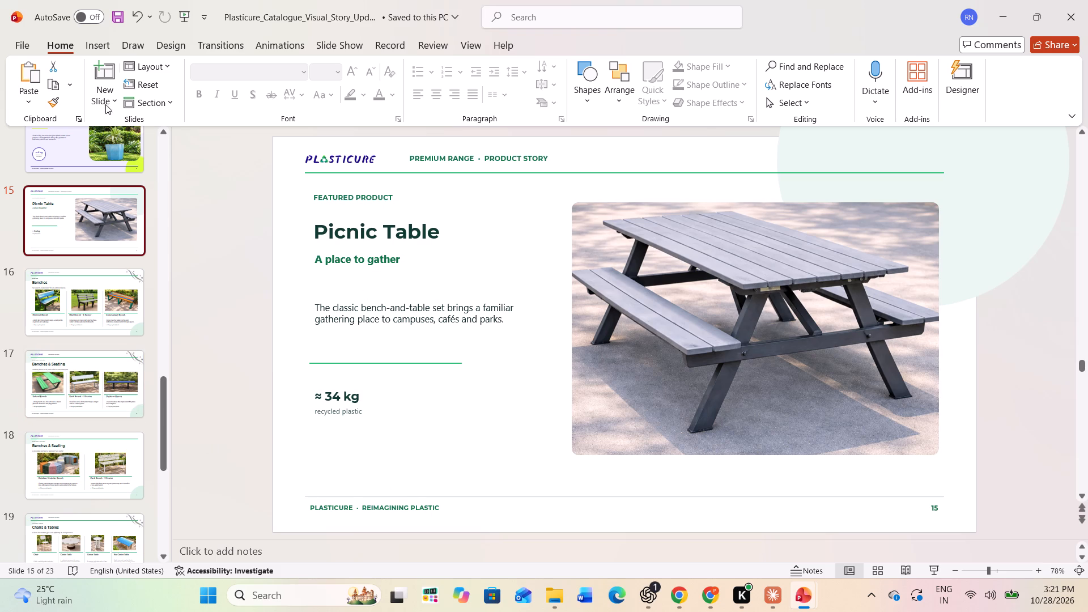
Preview the picnic table pictures image29, image23 and image19 in the Edited folder as candidates for slide 15, without inserting any.
click(90, 48)
click(116, 87)
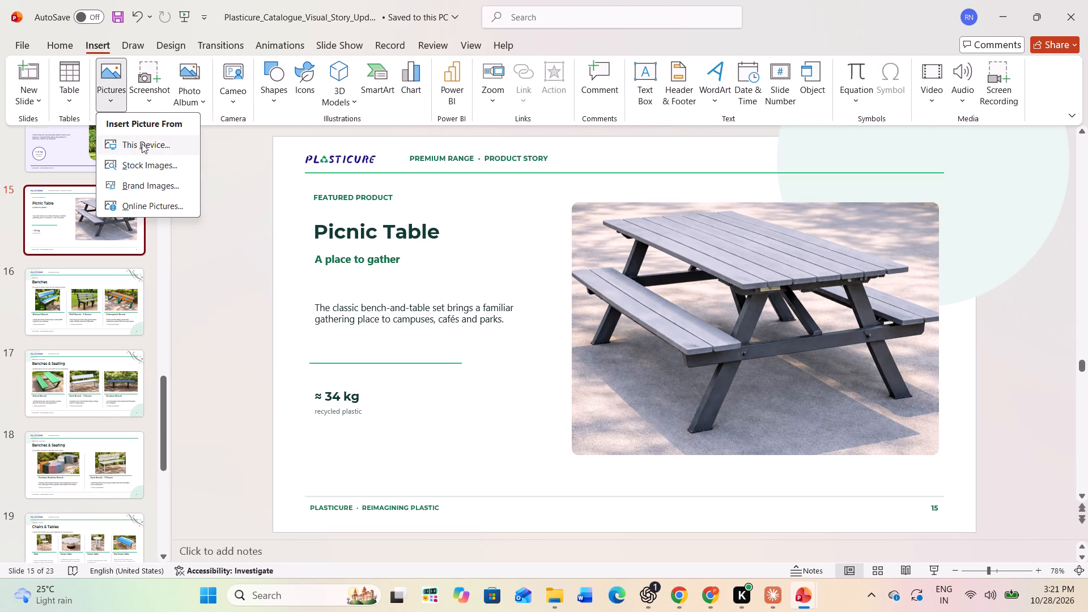
click(142, 143)
scroll(195, 192, down, 1)
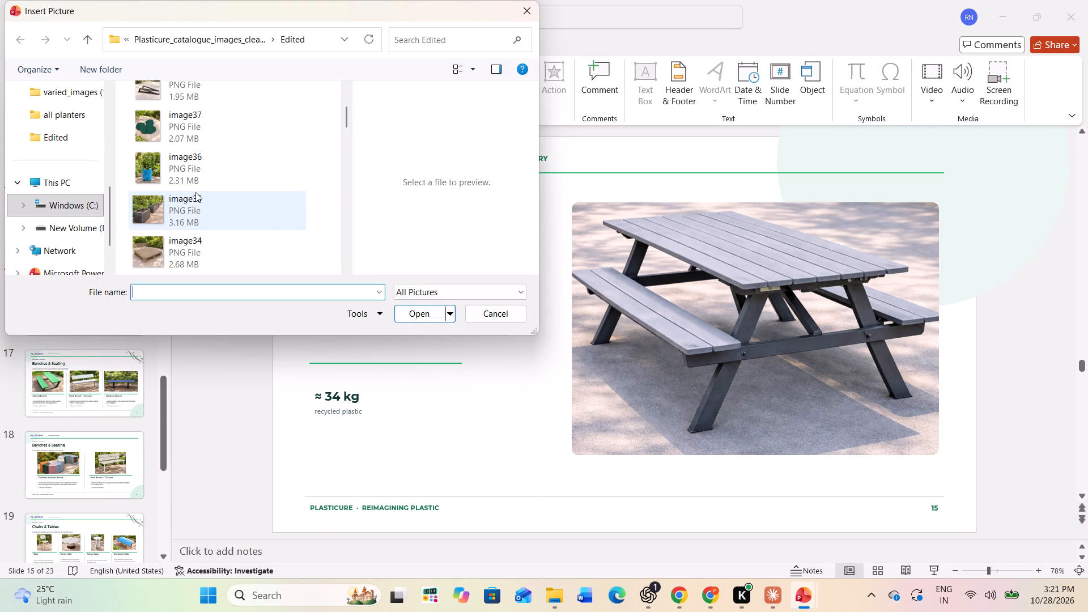
scroll(195, 192, down, 2)
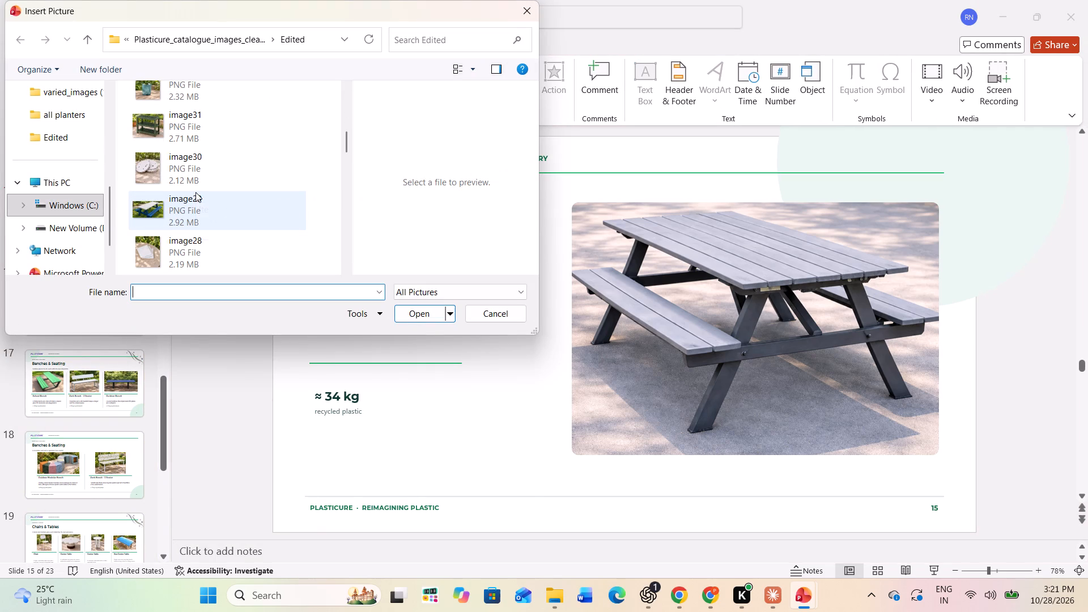
scroll(196, 192, down, 1)
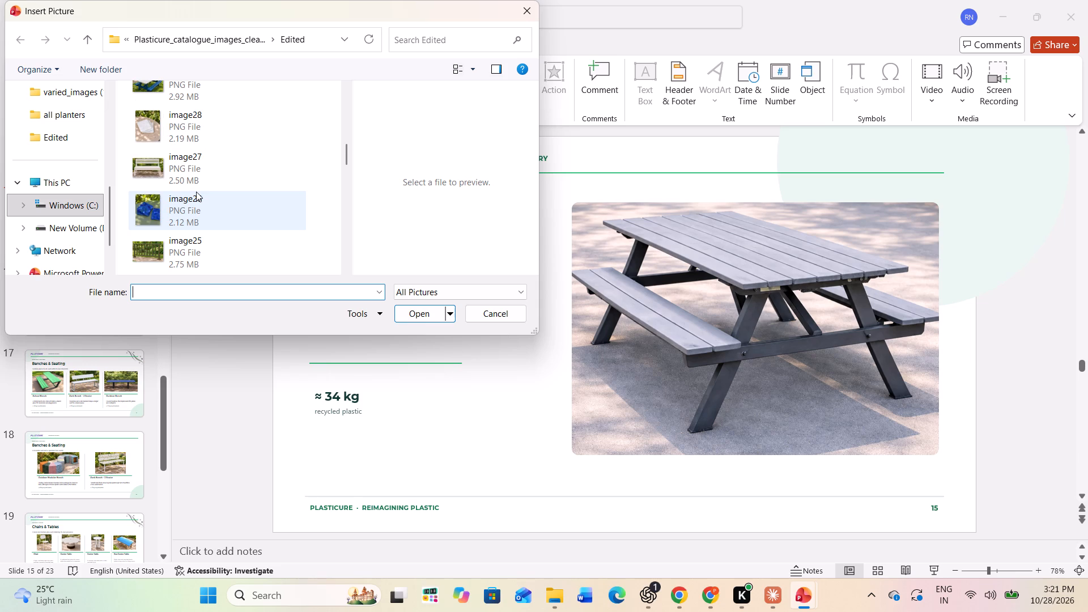
scroll(196, 192, up, 1)
click(196, 192)
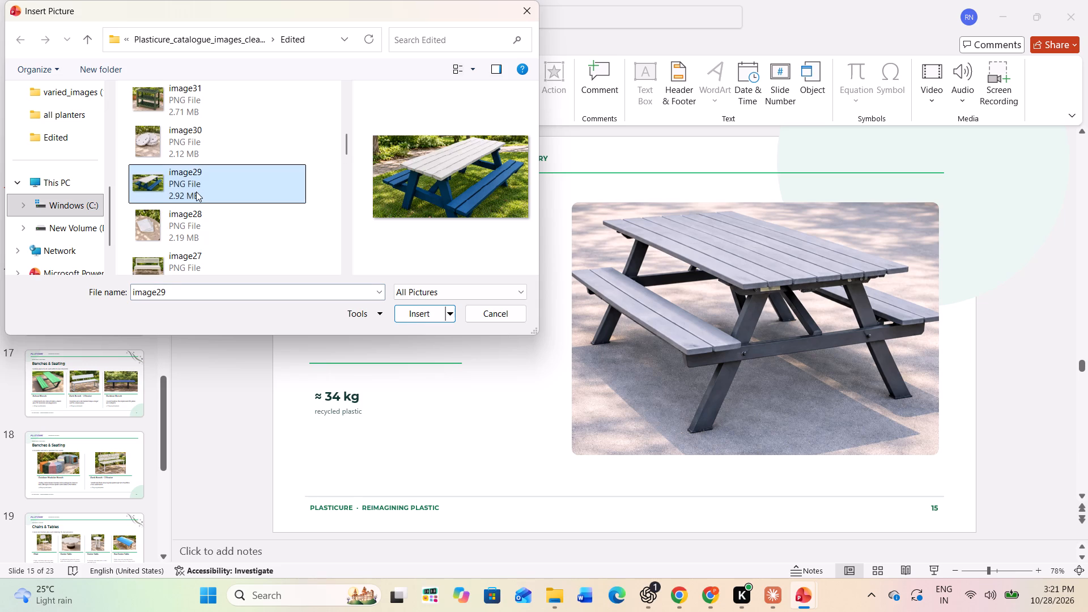
scroll(196, 192, down, 1)
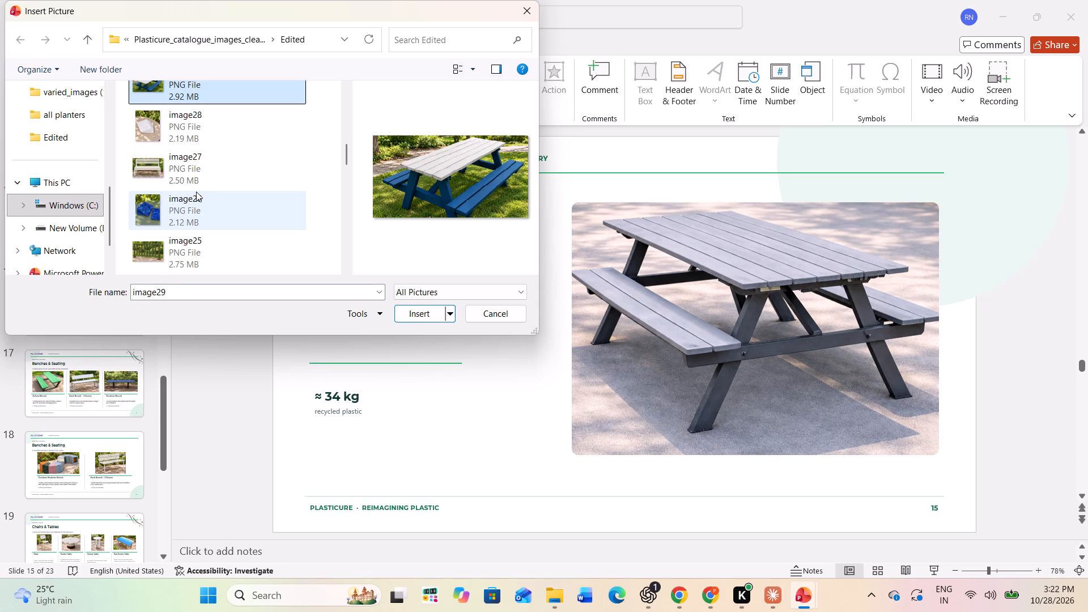
scroll(196, 192, down, 1)
click(196, 211)
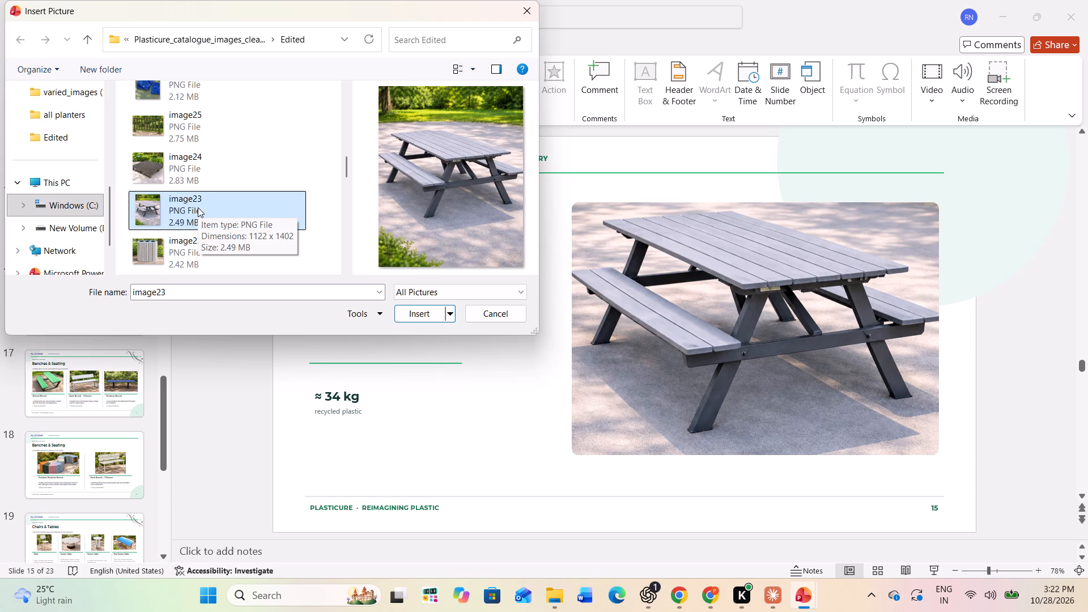
scroll(184, 195, down, 2)
scroll(177, 156, up, 1)
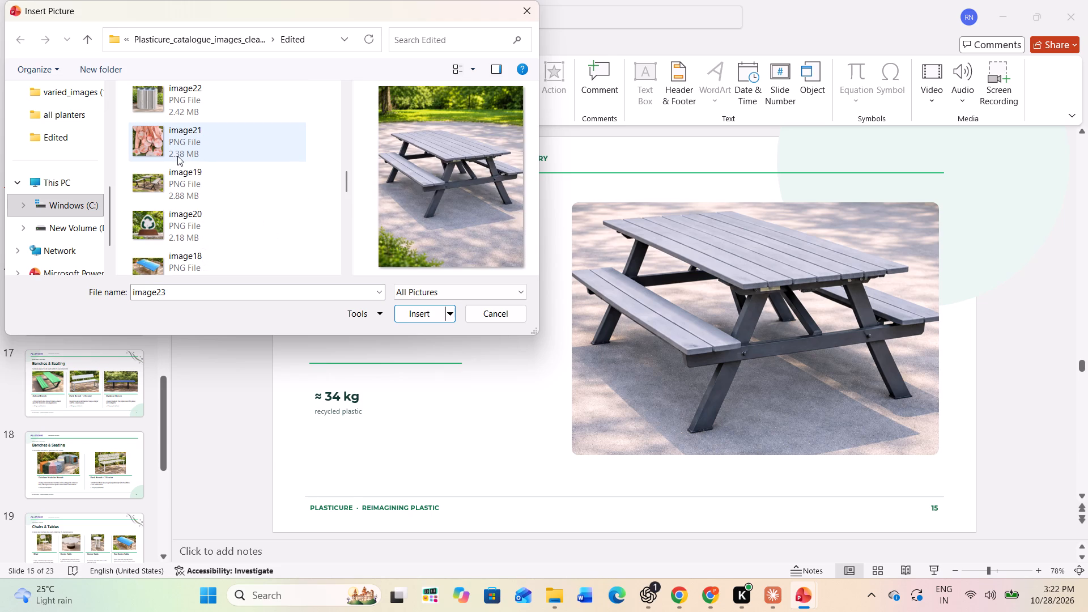
click(179, 185)
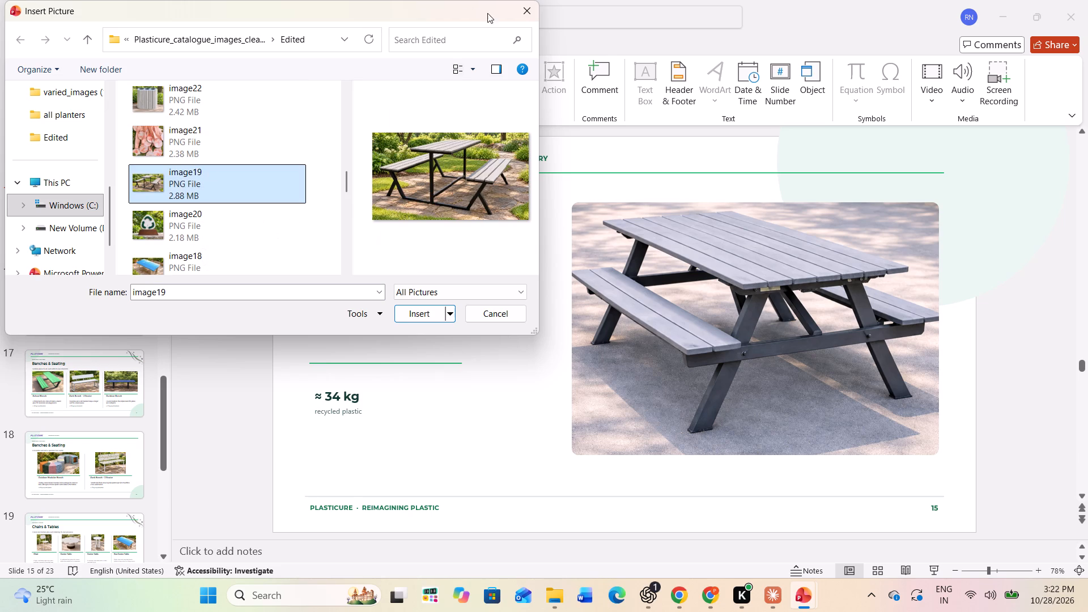
click(527, 20)
Look through the catalogue's slide thumbnails to the closing slide 23 and back up to the cover.
scroll(121, 501, down, 5)
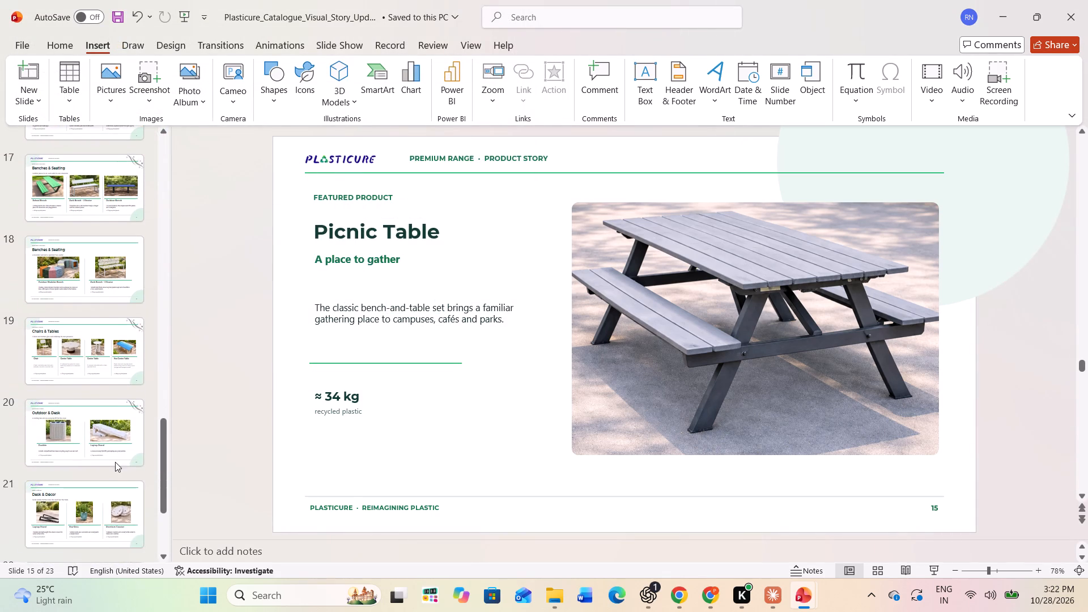
scroll(115, 458, down, 9)
scroll(114, 458, up, 12)
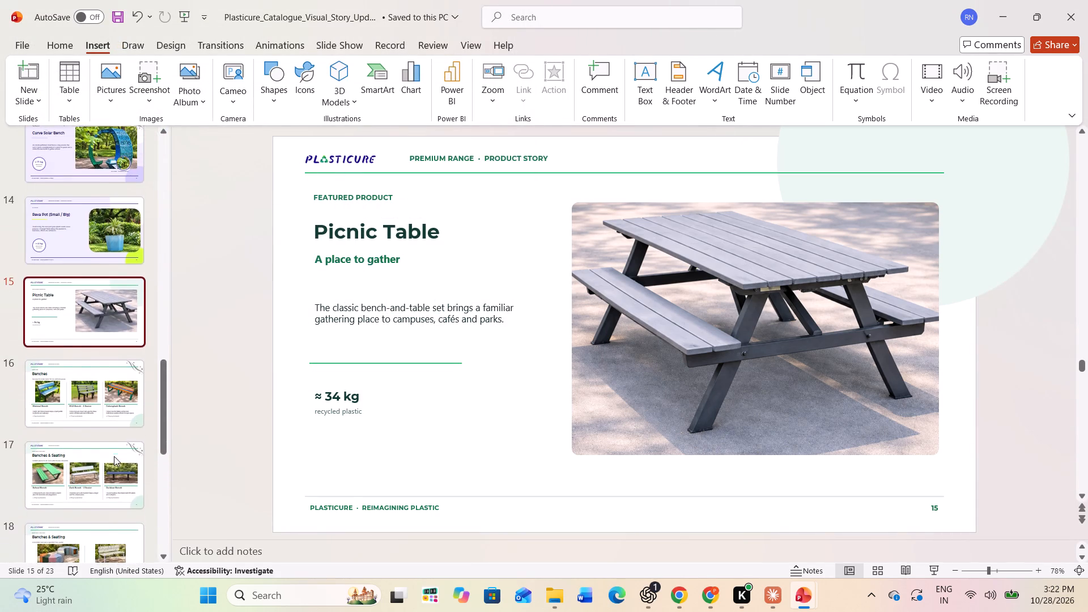
scroll(114, 456, up, 15)
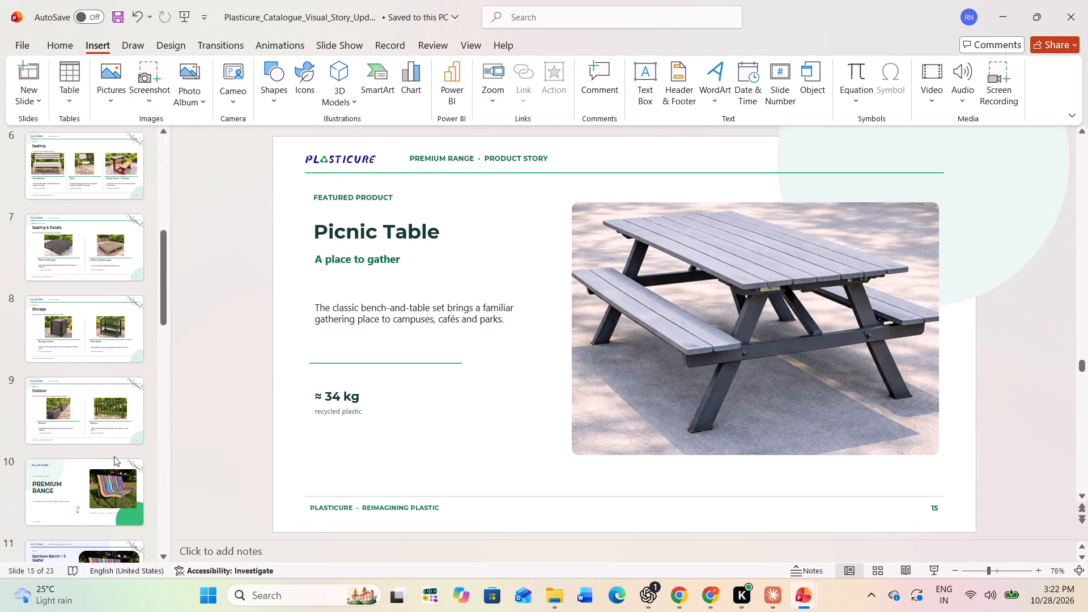
scroll(114, 456, up, 9)
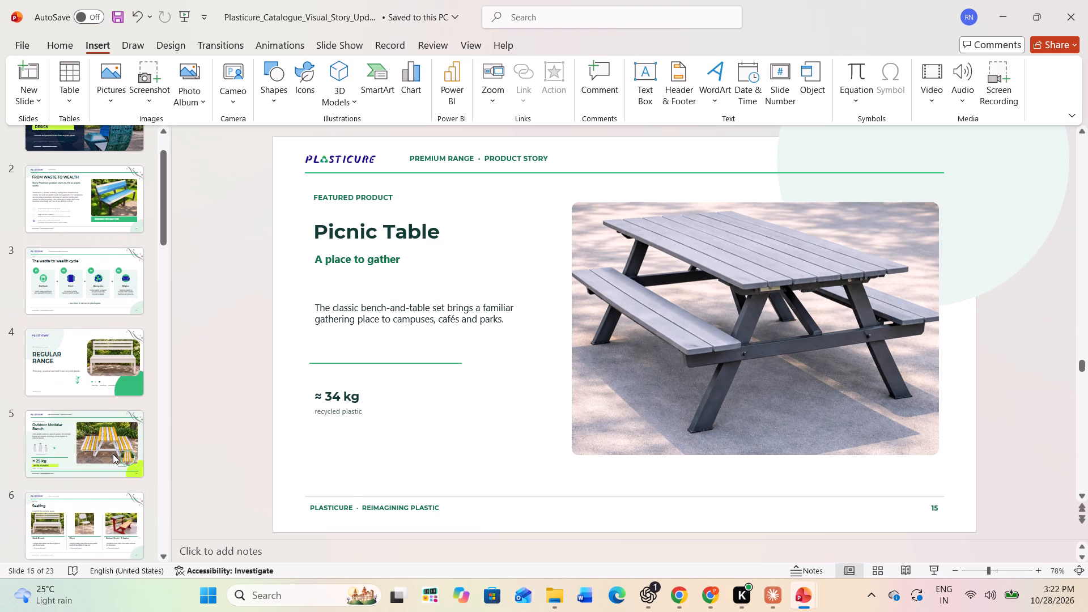
scroll(113, 454, up, 3)
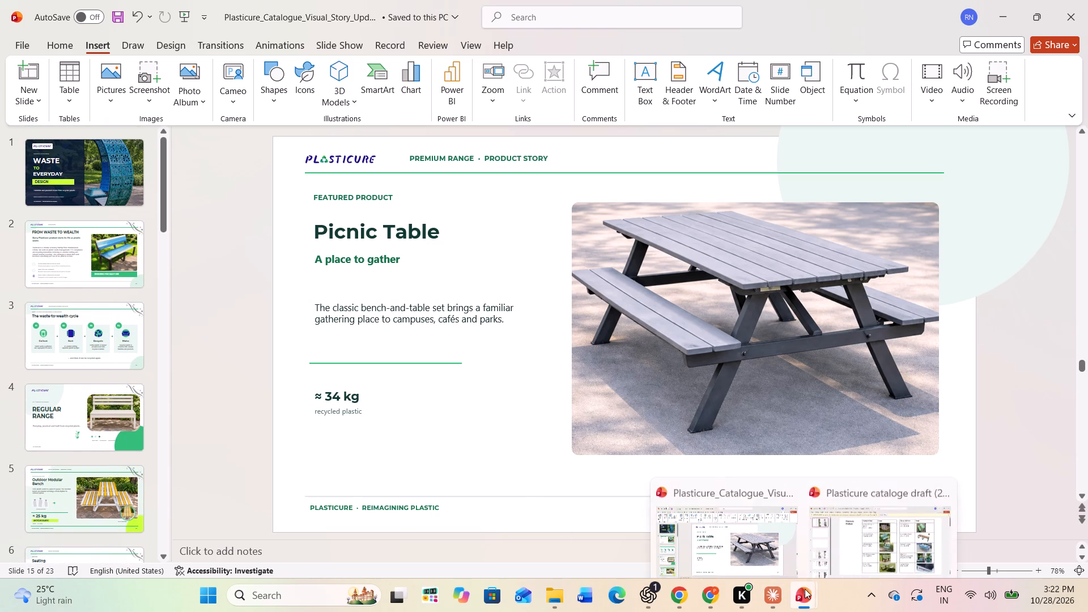
Check the Premium Product reference images in the Plasticure cataloge draft (2) presentation, then return to the updated catalogue.
click(841, 537)
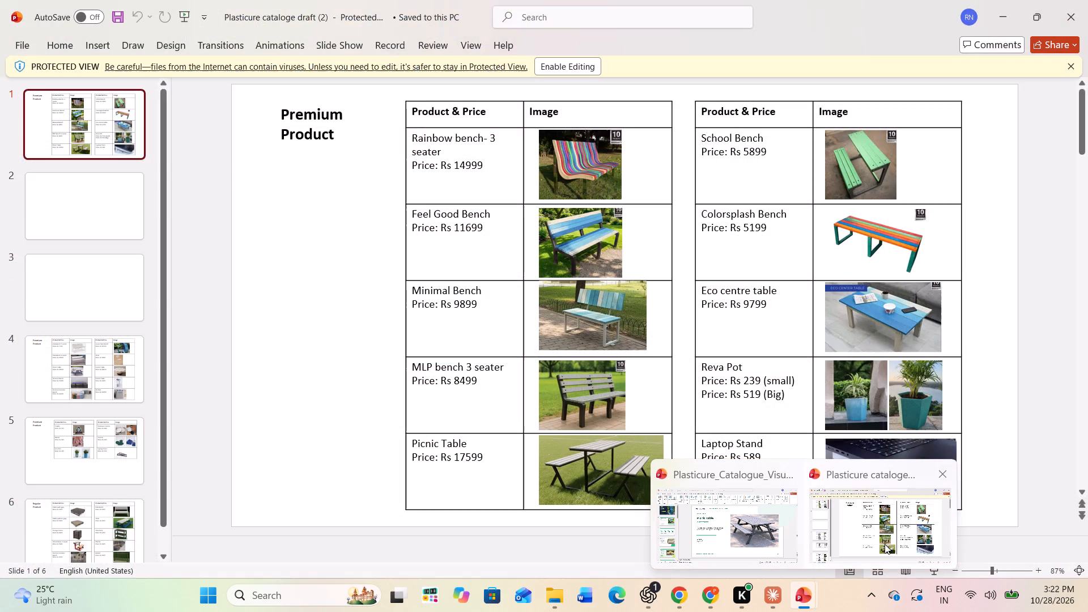
click(777, 536)
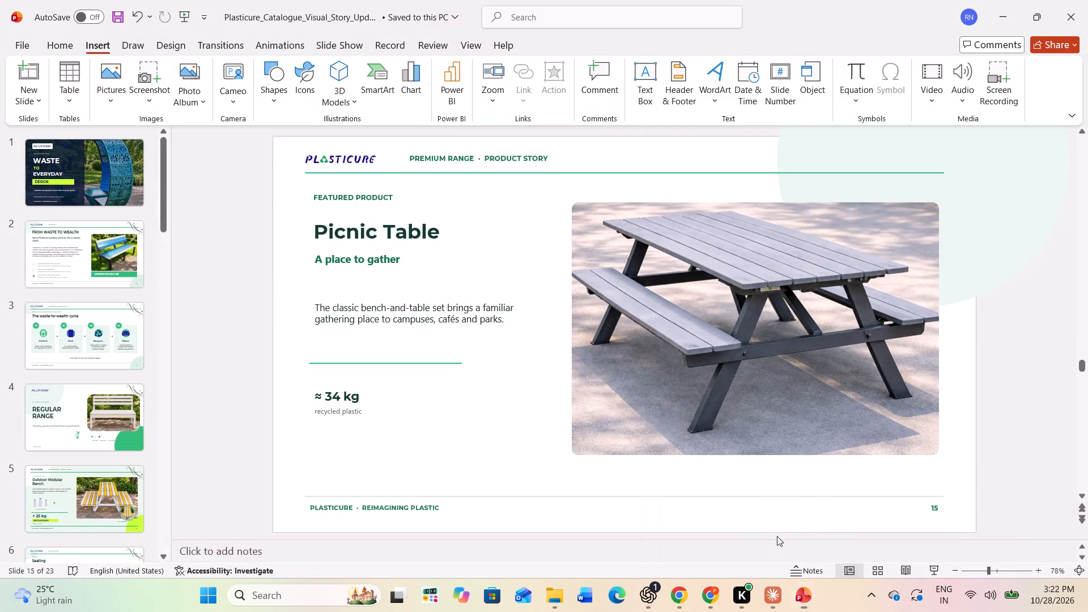
Examine the updated catalogue's Premium Range product images from slide 15, Picnic Table, to slide 20, Outdoor & Desk.
scroll(120, 385, up, 3)
scroll(120, 385, down, 5)
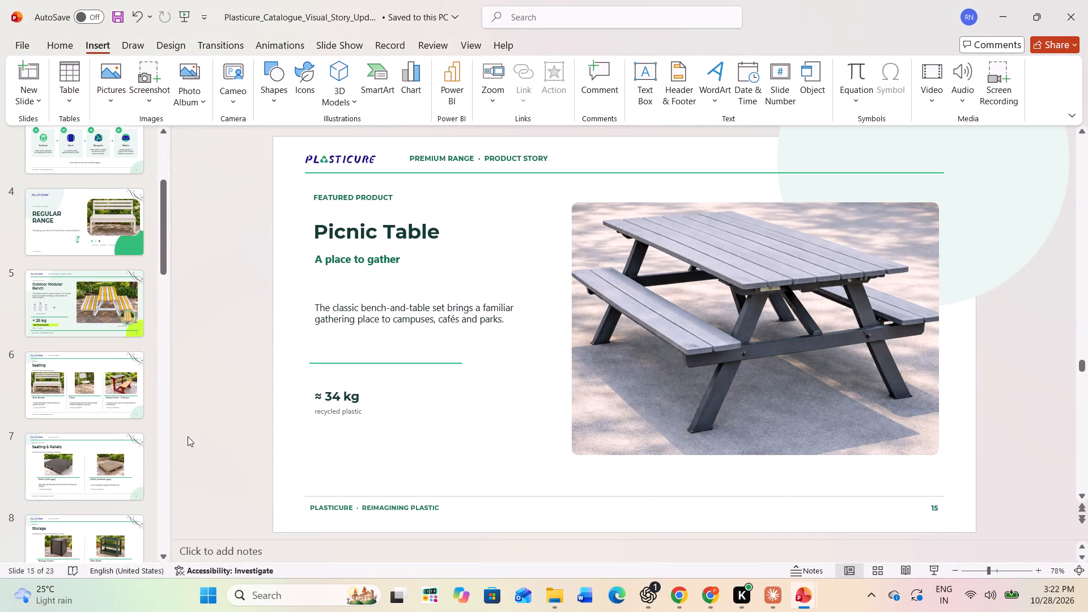
scroll(220, 450, down, 2)
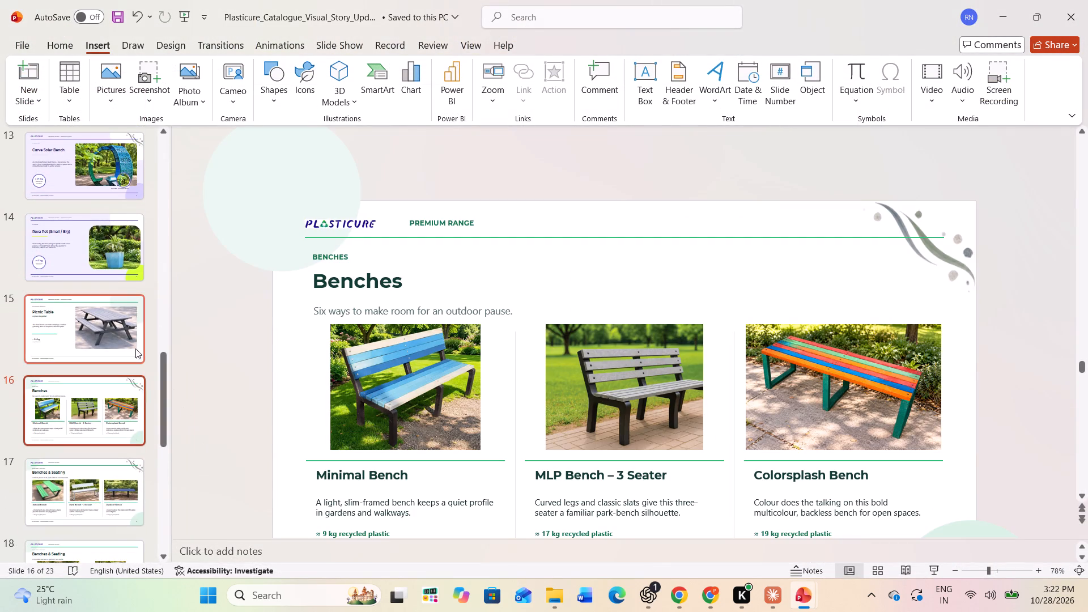
click(128, 344)
click(112, 414)
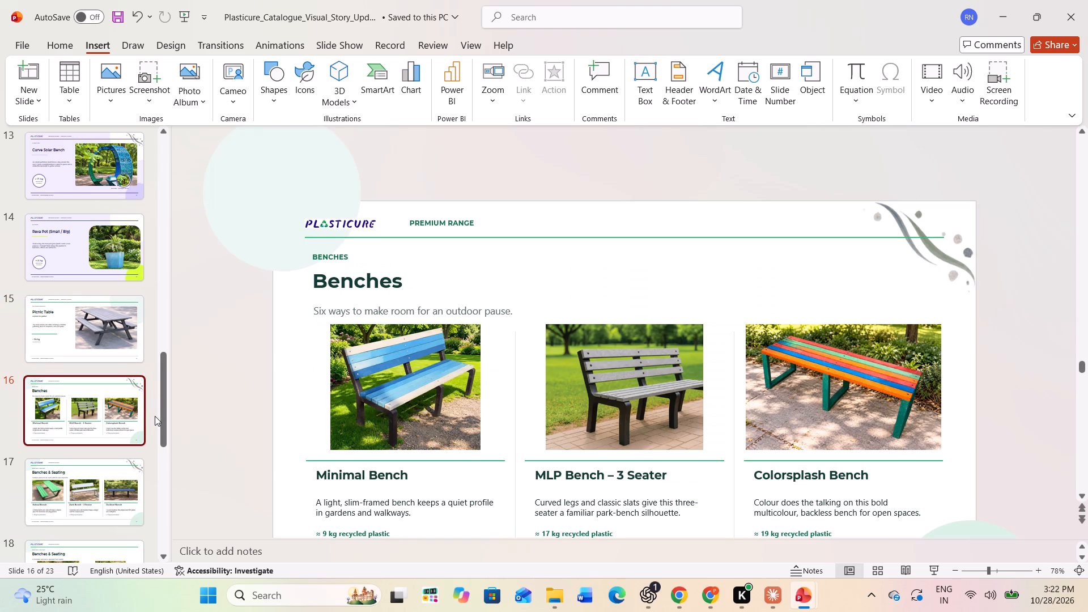
scroll(155, 416, down, 9)
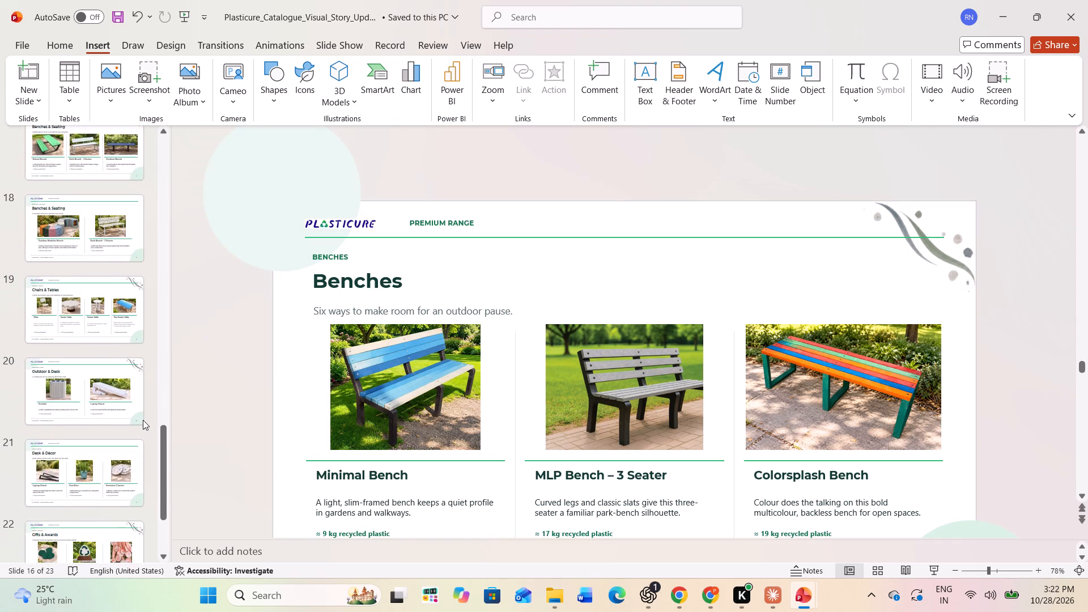
scroll(142, 420, down, 4)
click(77, 290)
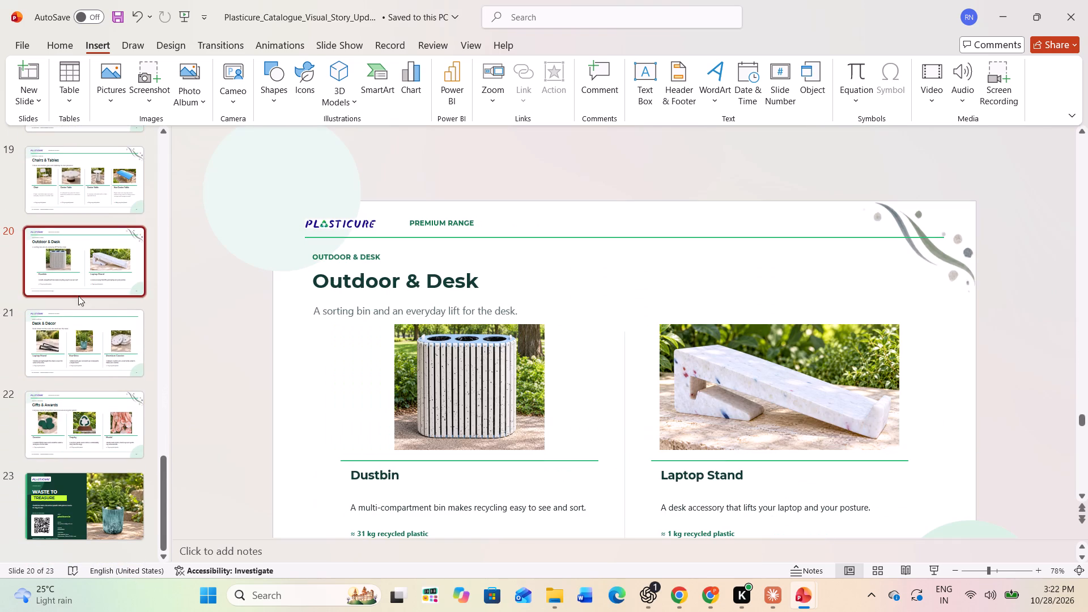
Examine the product images backwards from slide 17, Benches & Seating, to slide 10, the Premium Range divider.
scroll(94, 349, up, 6)
click(76, 267)
scroll(76, 267, up, 2)
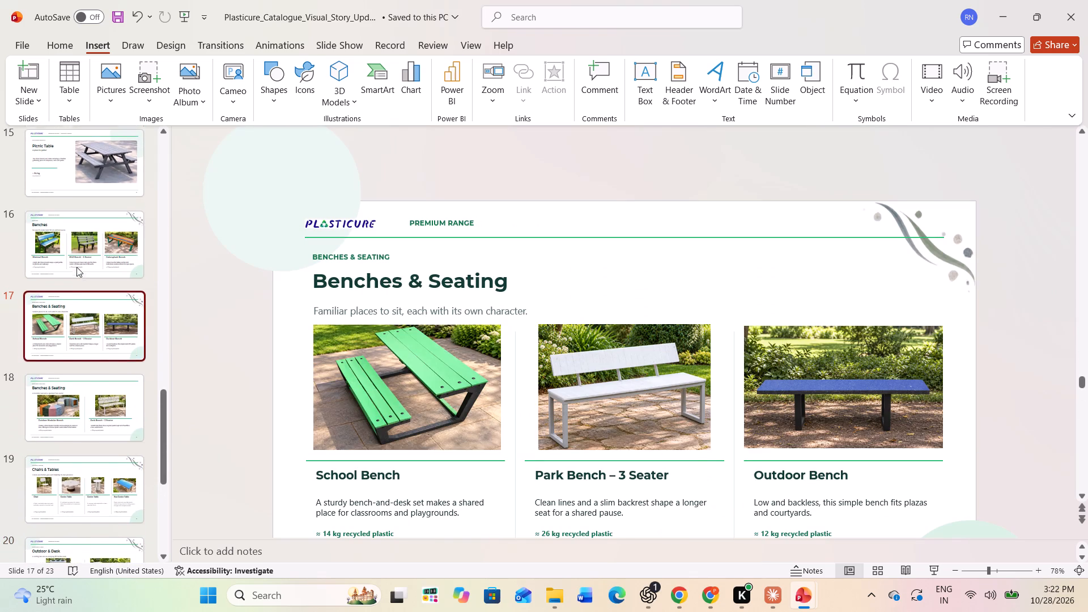
click(76, 266)
scroll(76, 266, up, 3)
click(76, 266)
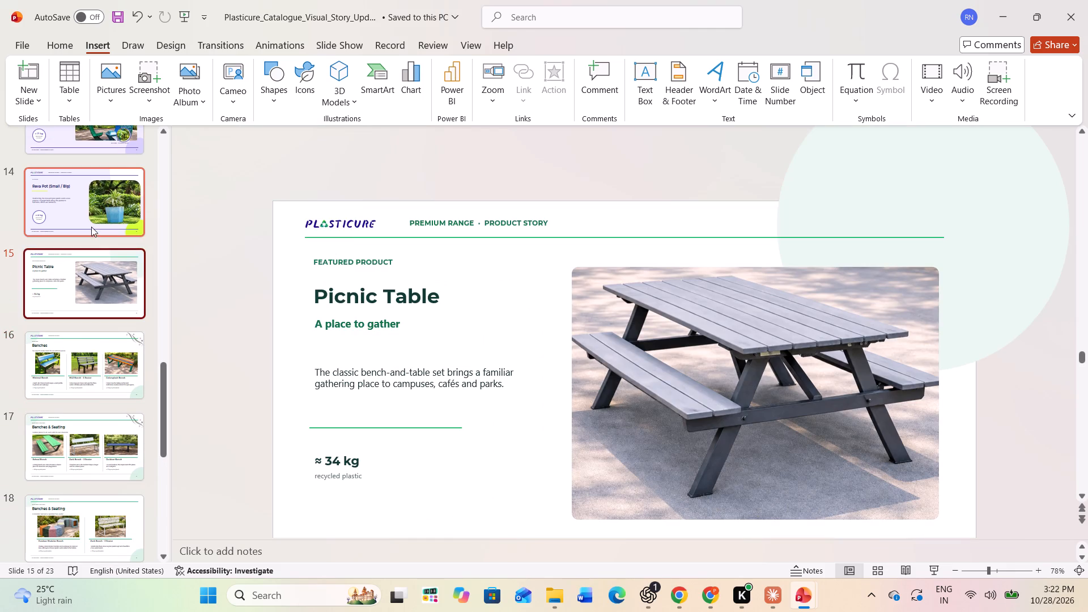
click(92, 220)
scroll(112, 254, up, 4)
click(101, 272)
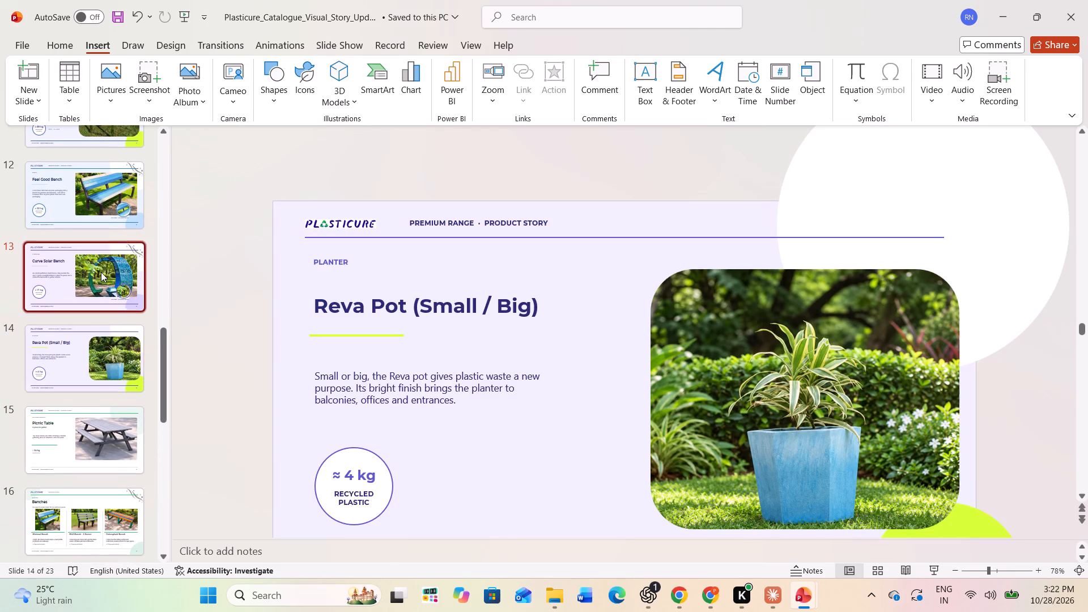
scroll(101, 272, up, 2)
click(101, 272)
scroll(101, 272, up, 2)
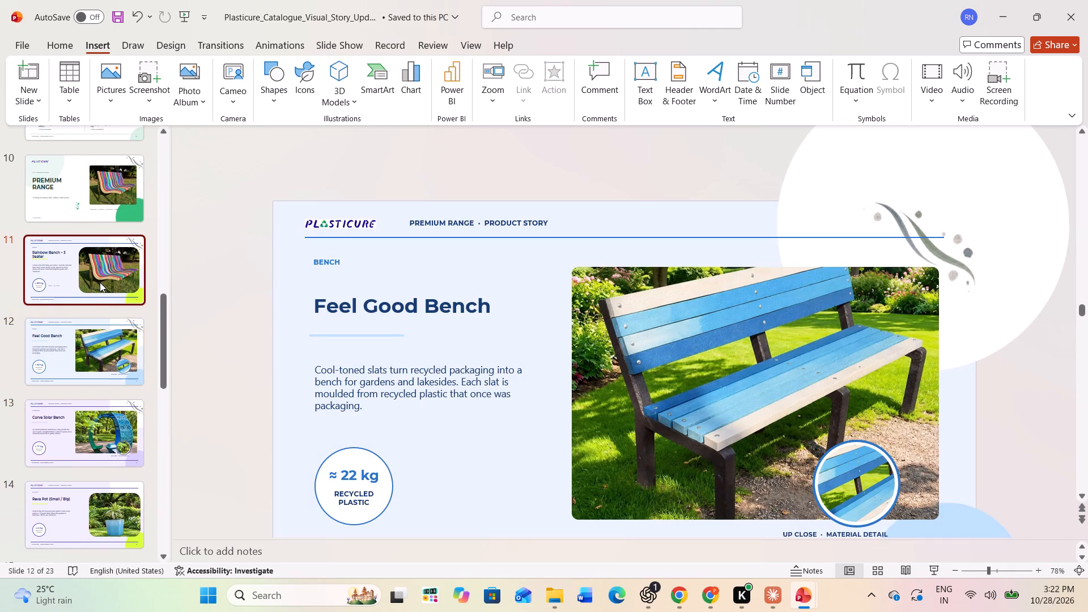
click(100, 282)
scroll(100, 282, up, 3)
click(99, 283)
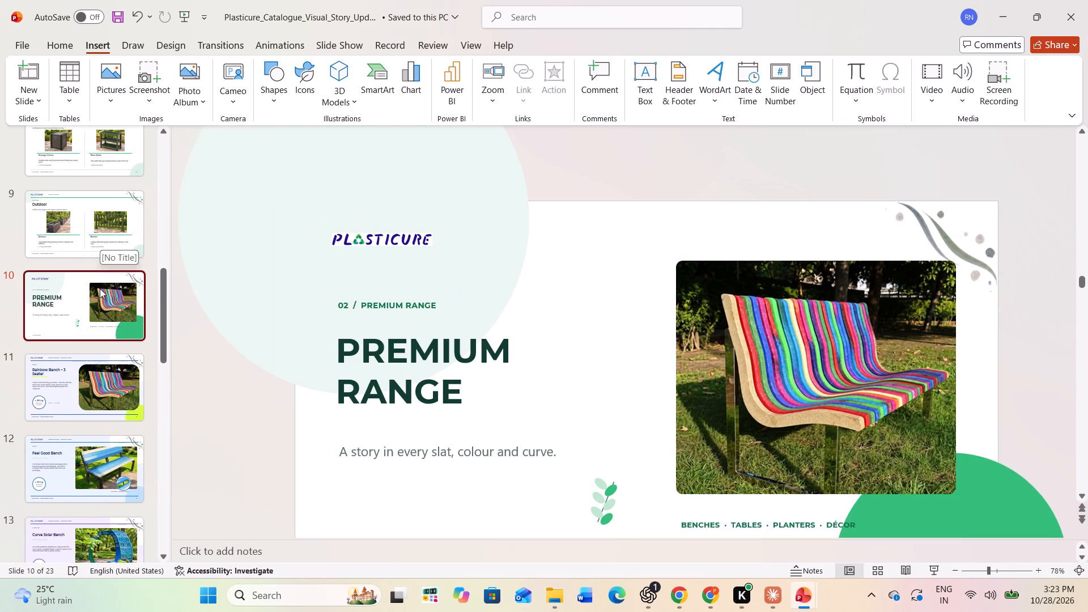
Compare the Rainbow Bench, Feel Good Bench and Reva Pot images on slides 11, 12 and 14 with the draft catalogue's Premium Product table.
click(99, 375)
scroll(102, 384, down, 2)
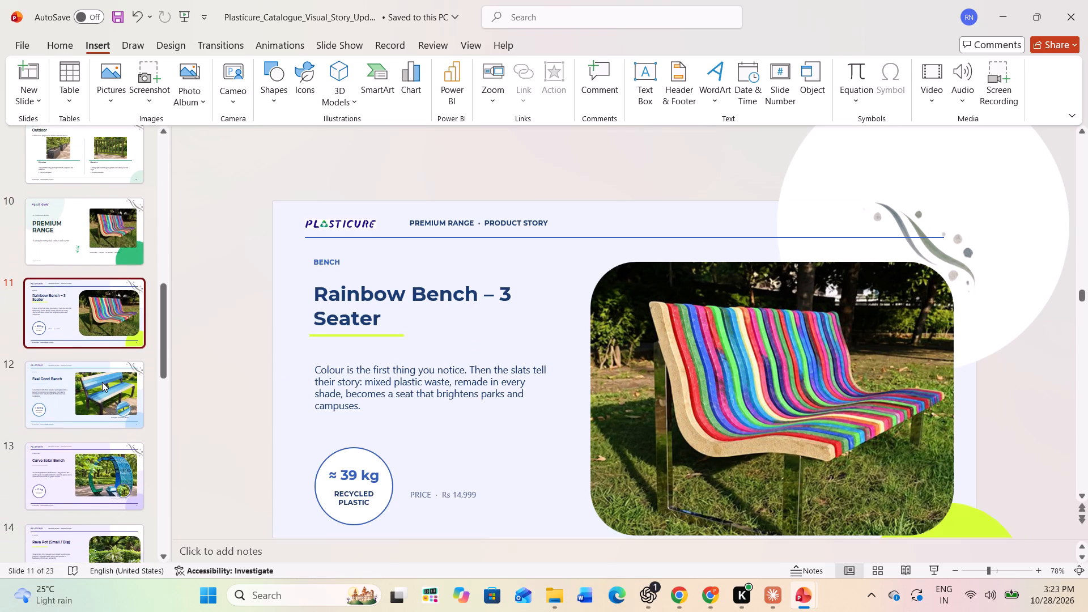
click(97, 367)
scroll(103, 387, down, 3)
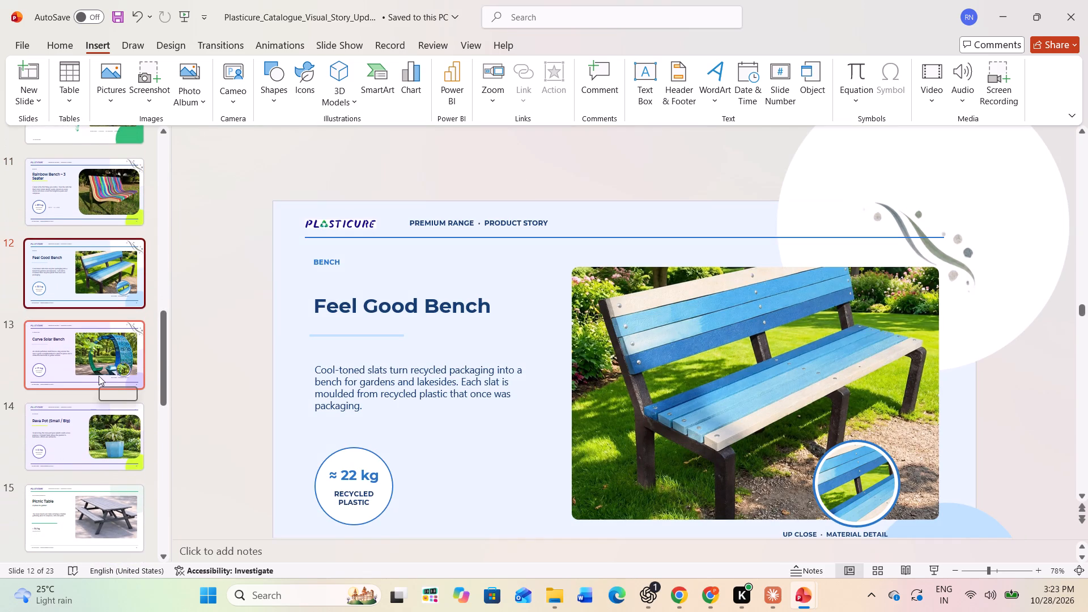
key(alt+Tab)
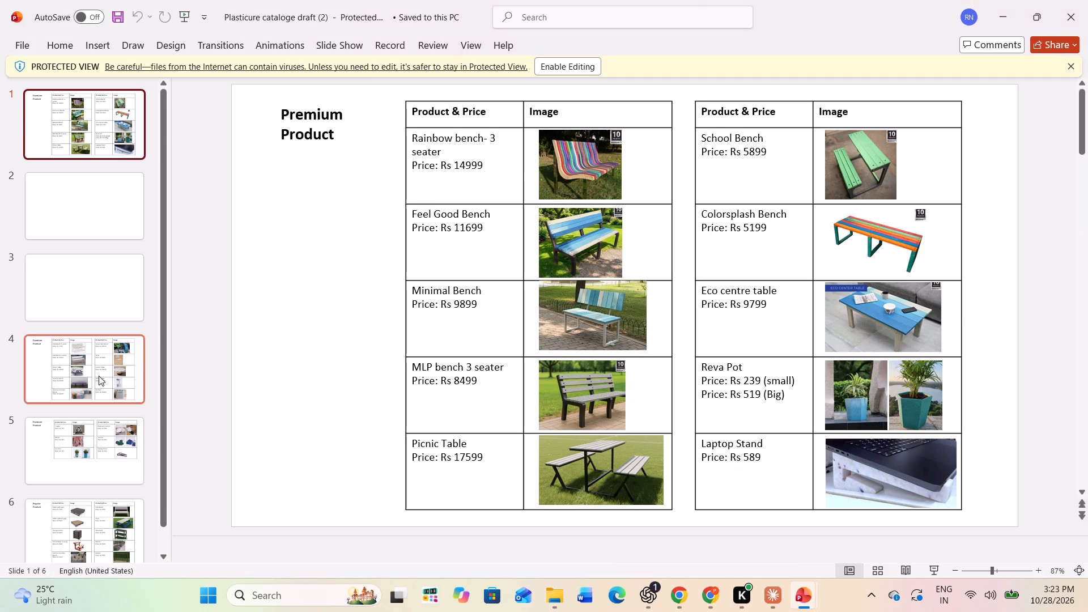
key(alt+Tab)
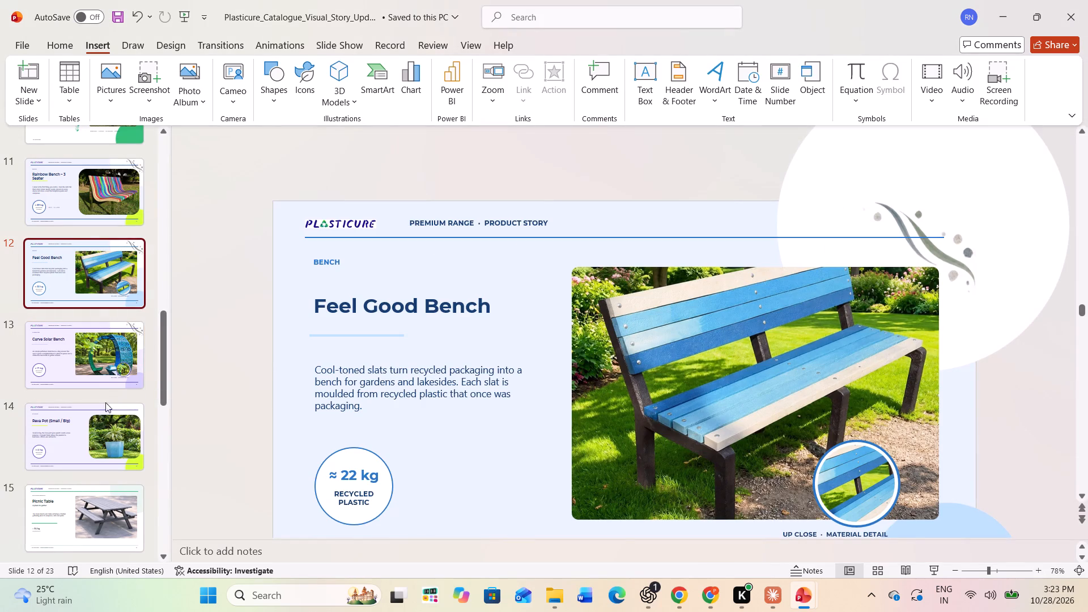
click(103, 417)
key(alt+Tab)
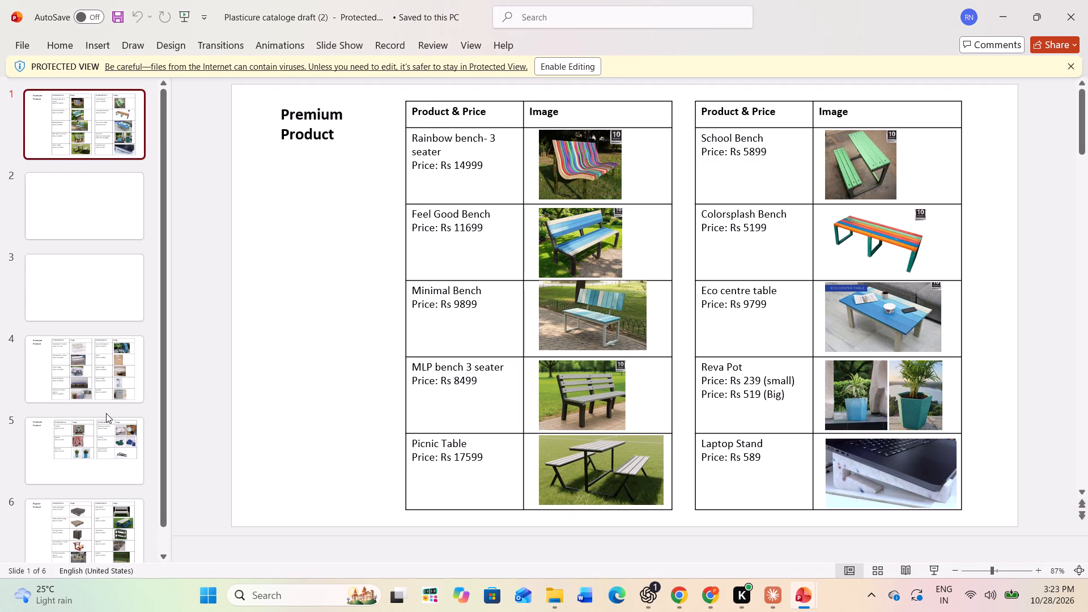
key(alt+Tab)
scroll(150, 388, down, 2)
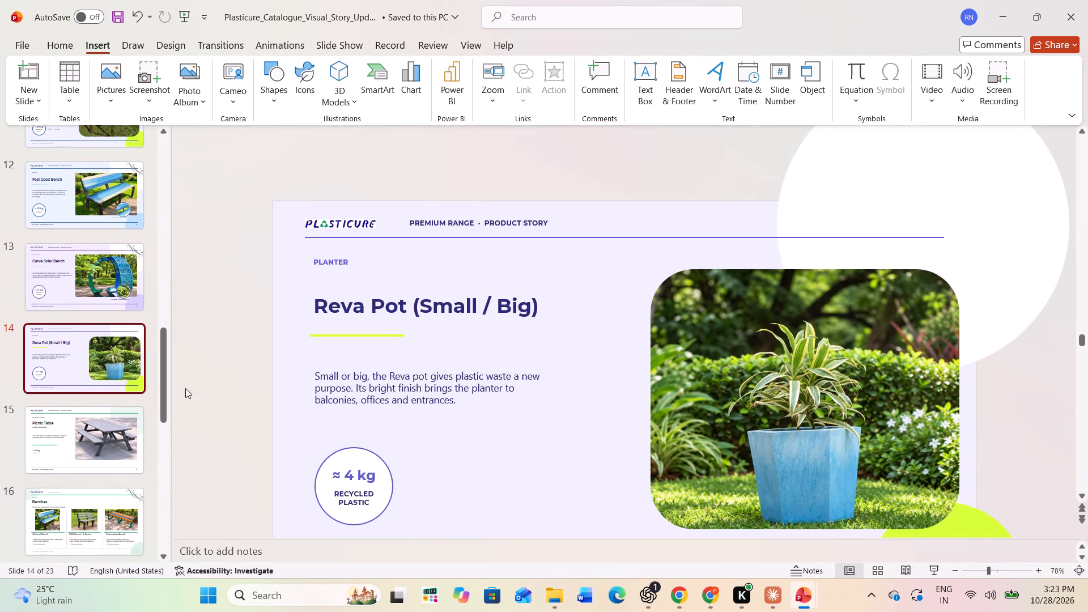
scroll(490, 393, down, 5)
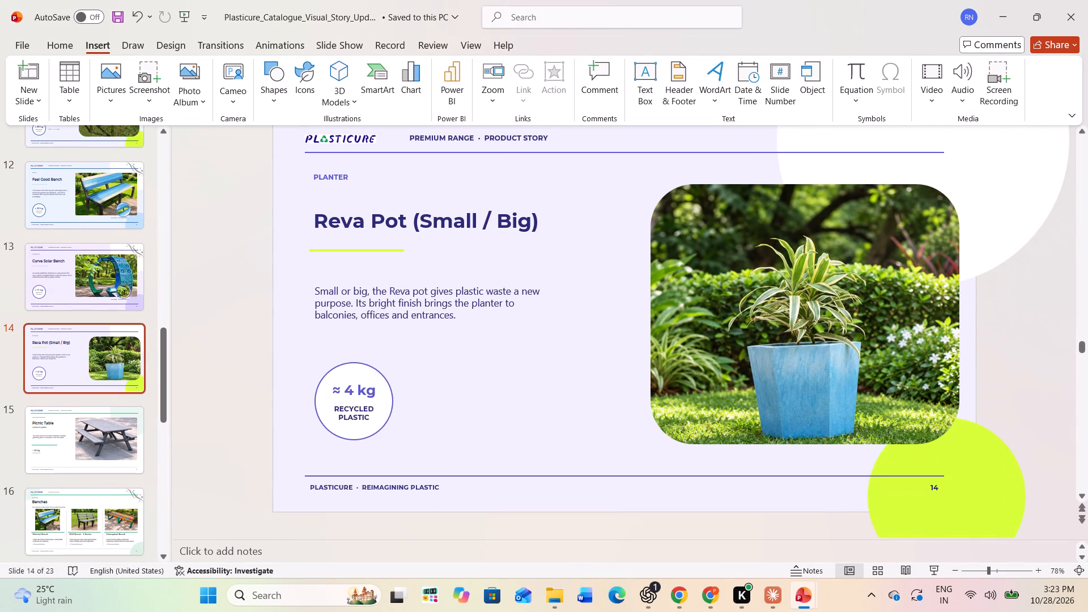
key(alt+Tab)
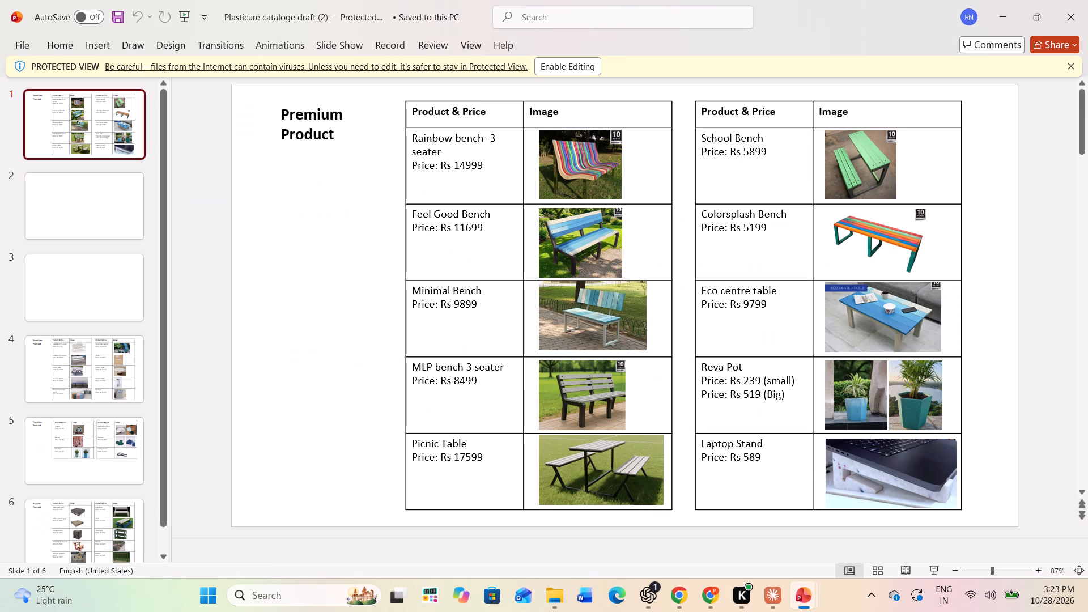
key(alt+Tab)
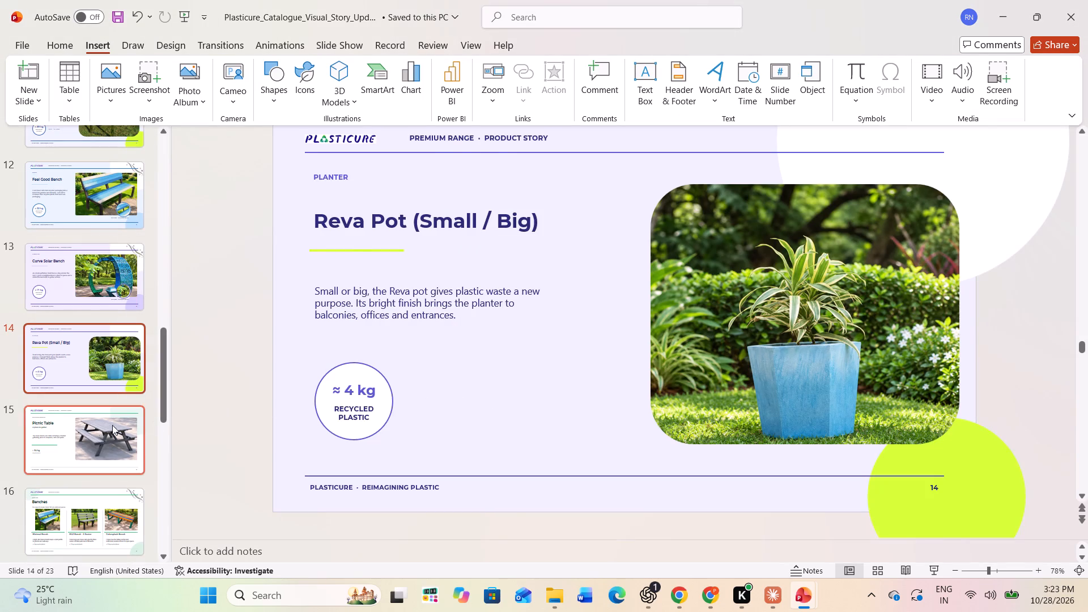
Check slide 15's Picnic Table against the draft catalogue and insert the picture image19 from the Edited folder onto the slide.
click(85, 426)
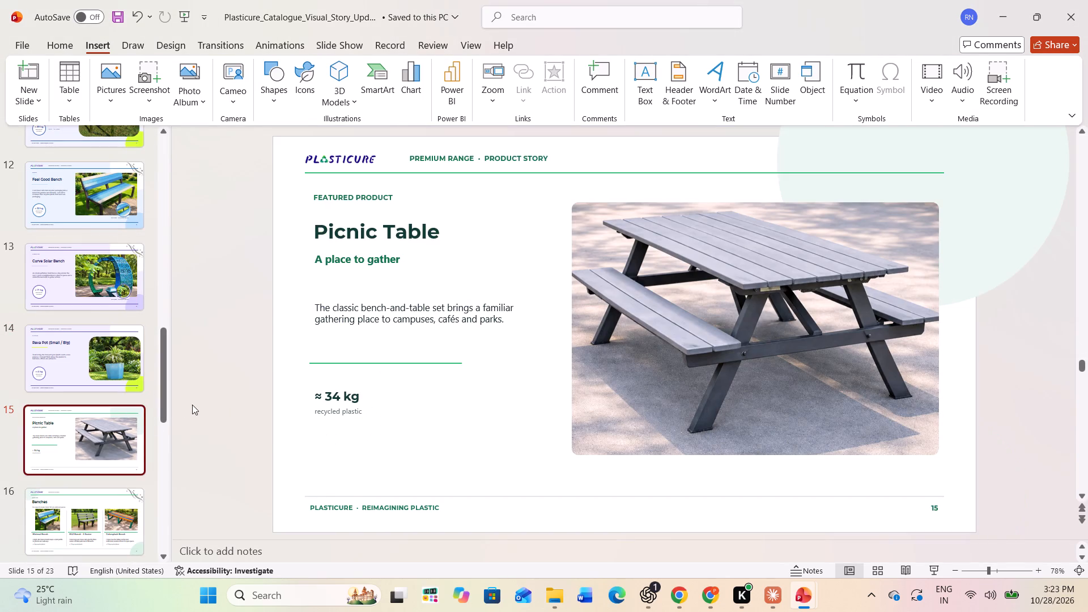
key(alt+Tab)
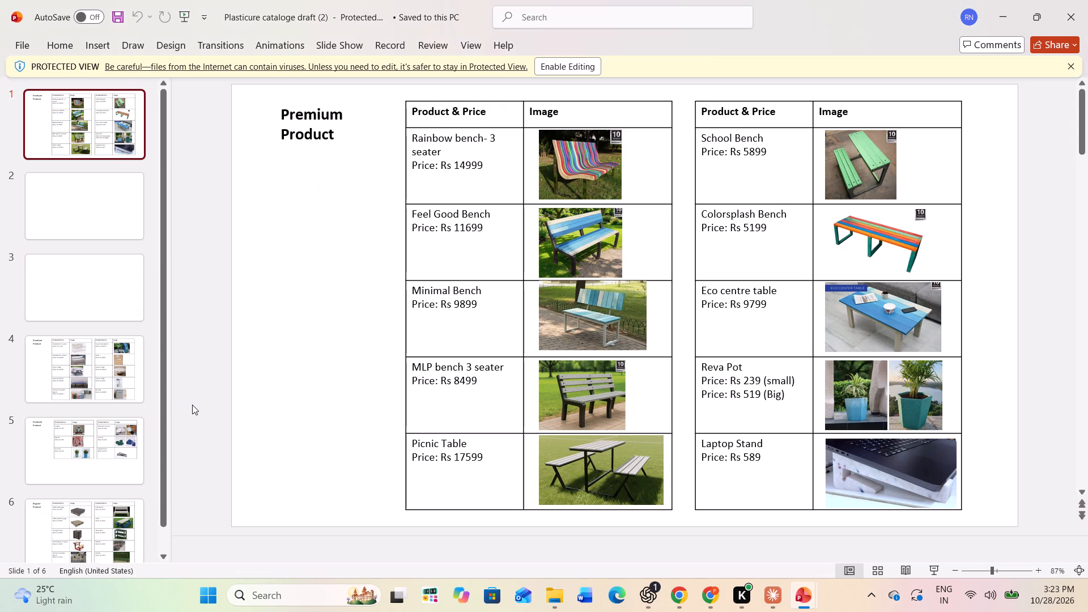
key(alt+Tab)
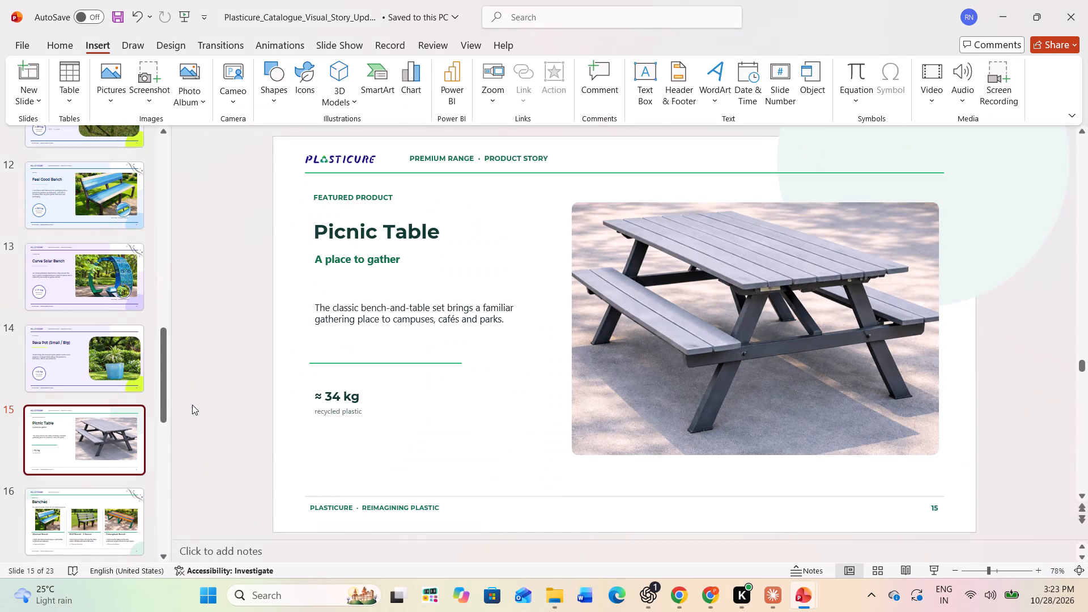
click(647, 341)
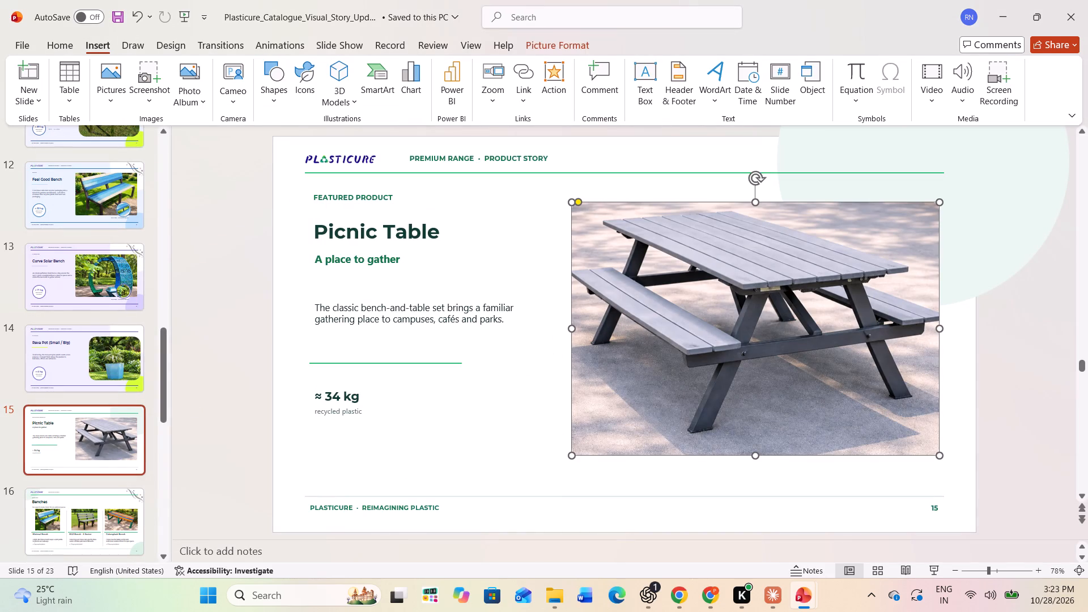
click(114, 88)
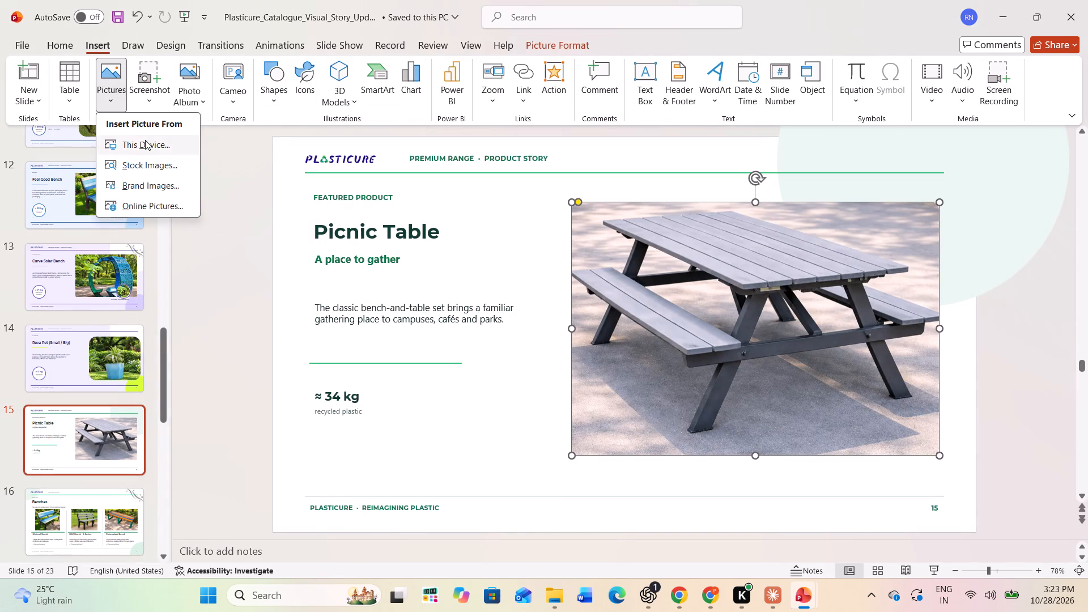
click(145, 140)
scroll(211, 203, down, 5)
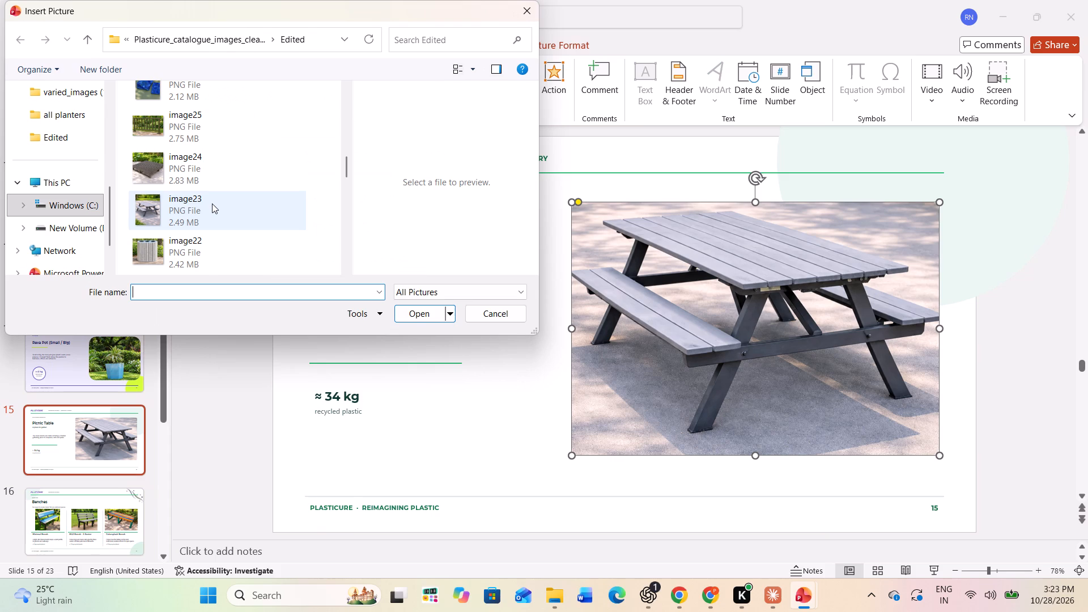
scroll(214, 198, up, 3)
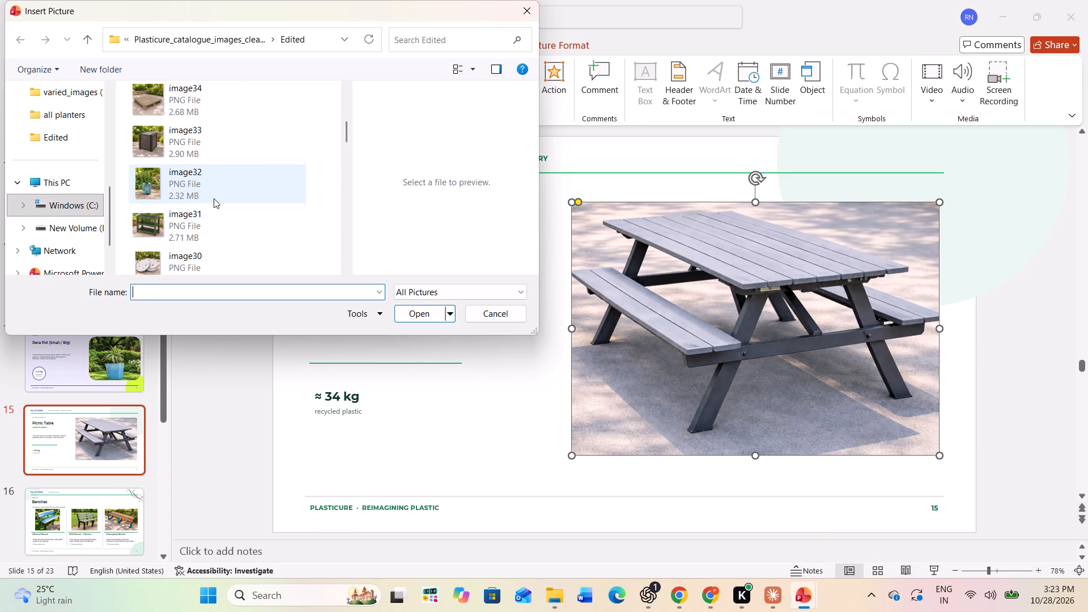
scroll(214, 198, up, 1)
scroll(214, 196, down, 4)
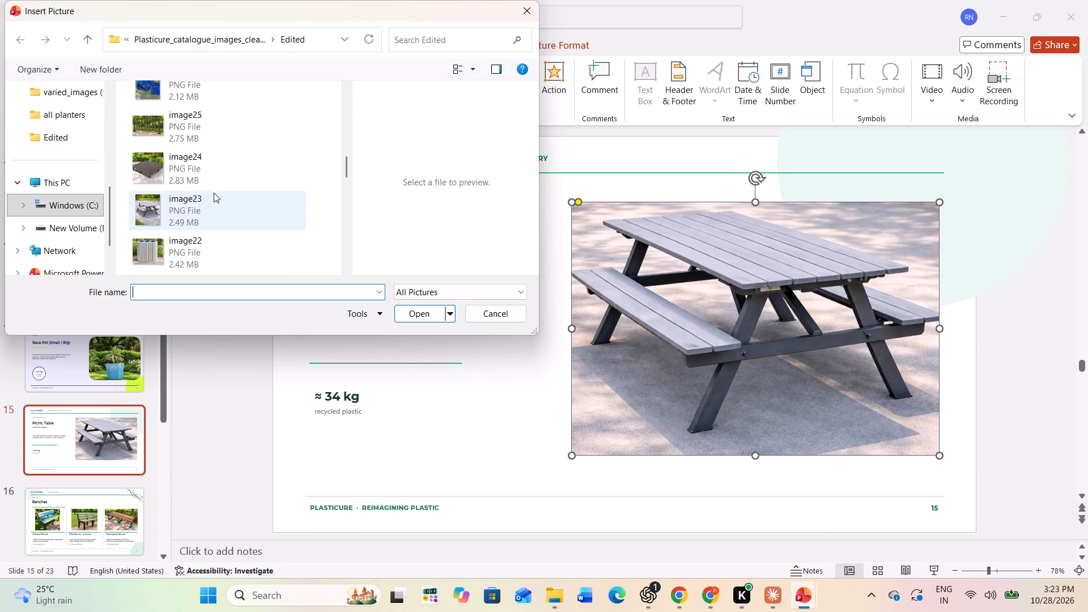
scroll(214, 198, down, 3)
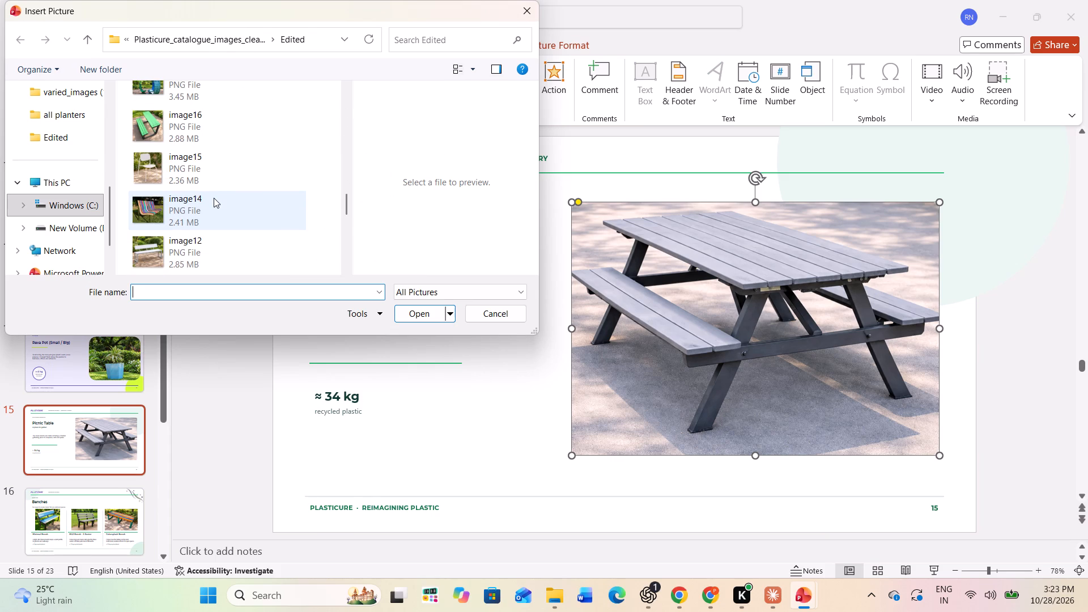
scroll(214, 198, down, 3)
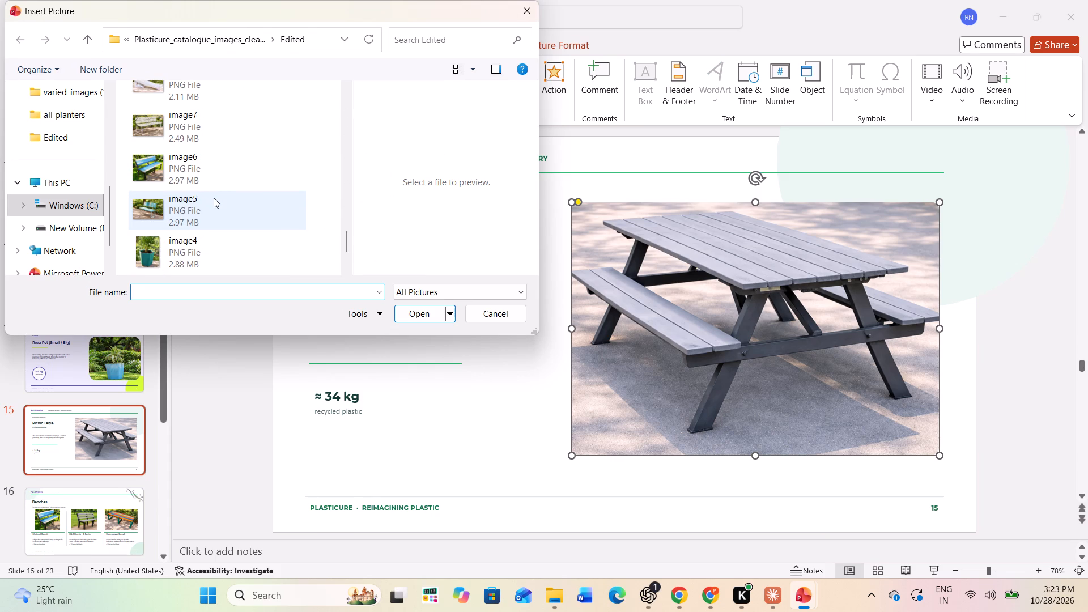
scroll(214, 198, down, 2)
scroll(215, 198, up, 2)
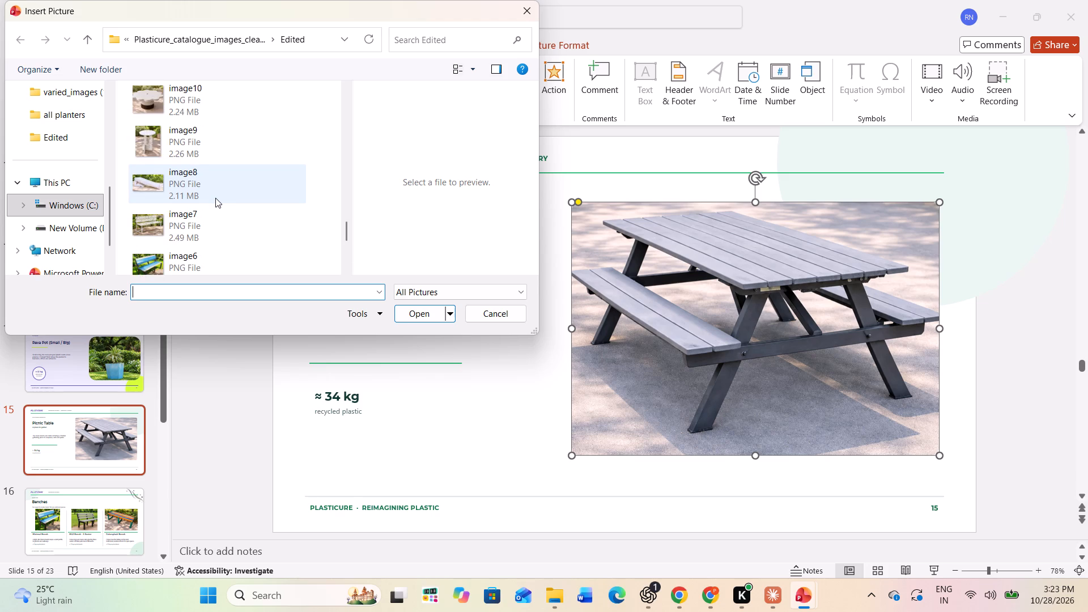
scroll(215, 198, up, 4)
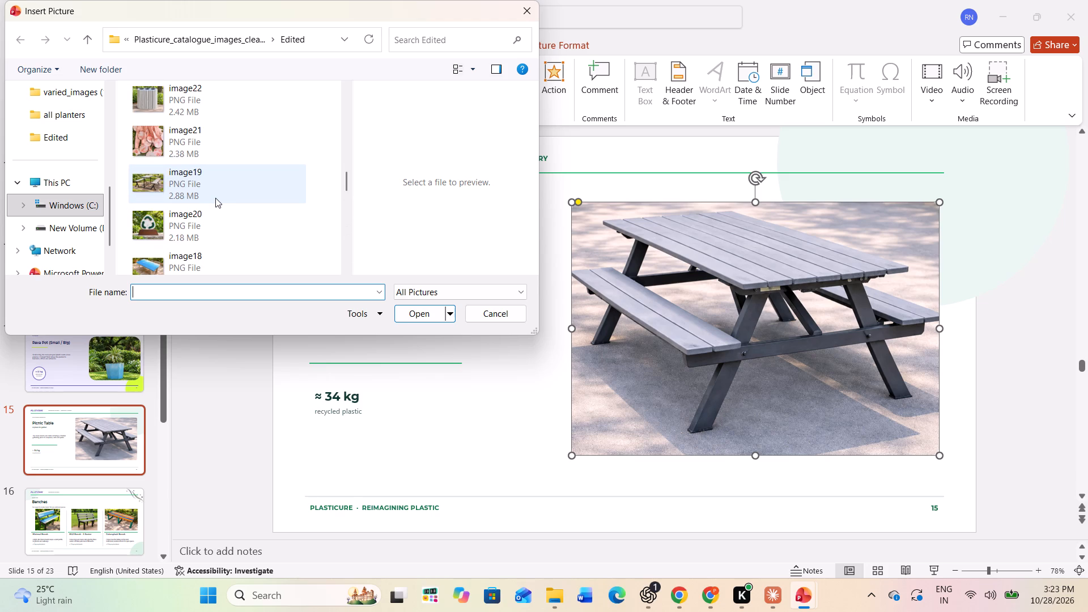
scroll(215, 198, up, 1)
scroll(216, 198, down, 1)
click(215, 198)
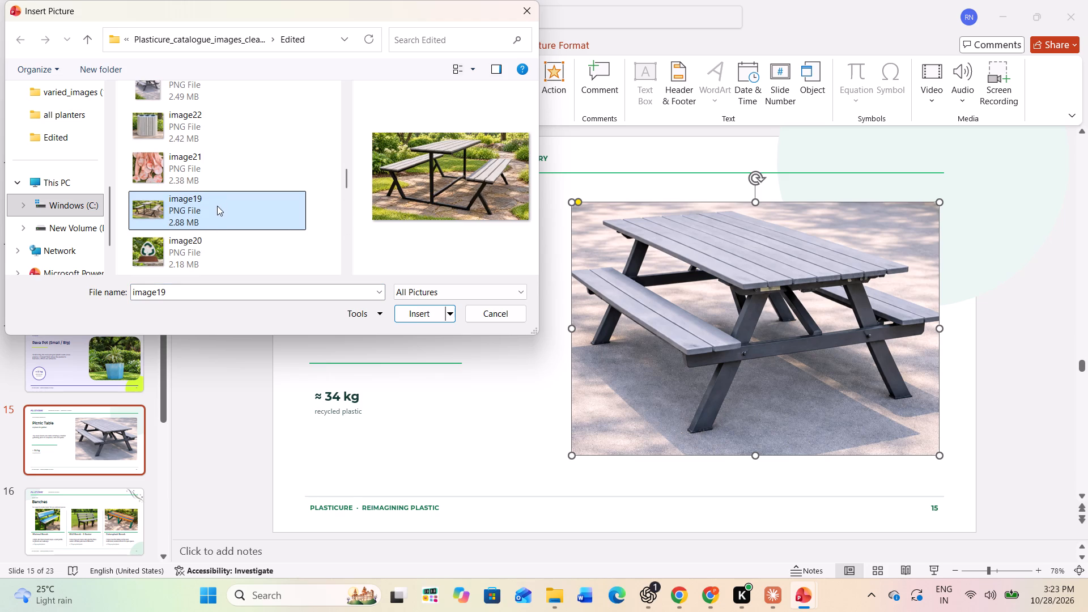
click(431, 310)
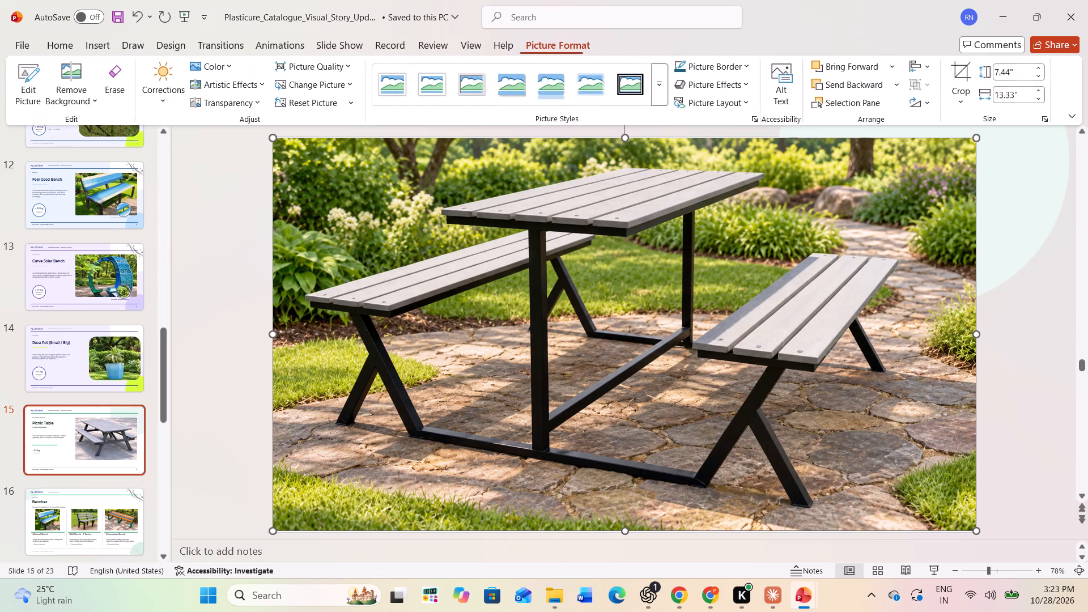
Shrink the inserted picnic table picture to about 5.09 by 7.3 inches, placing it over the old product image.
key(alt+Tab)
key(alt+Tab)
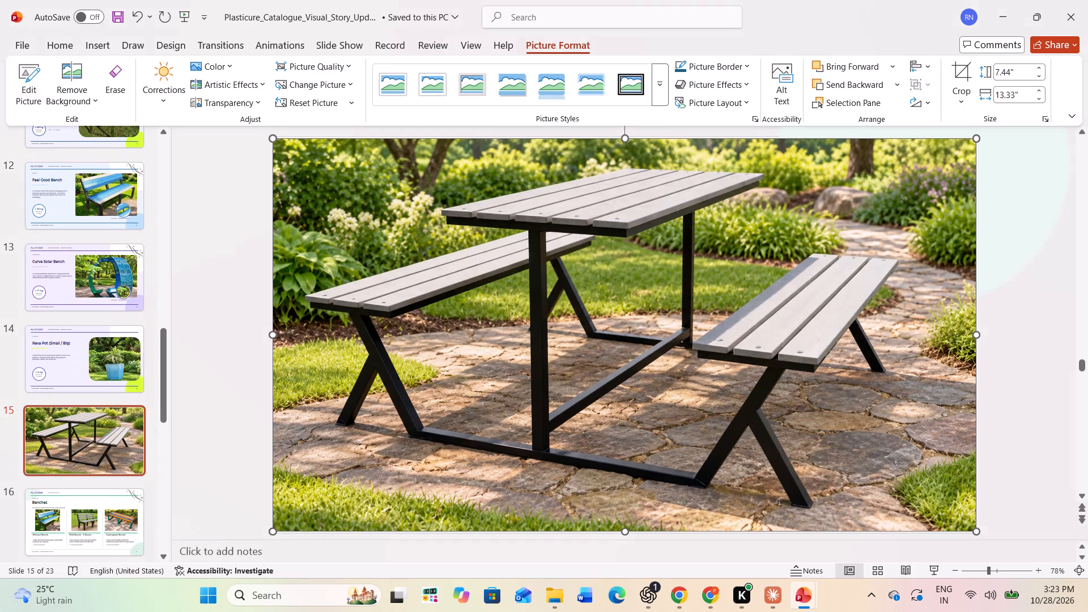
drag(975, 141, 942, 172)
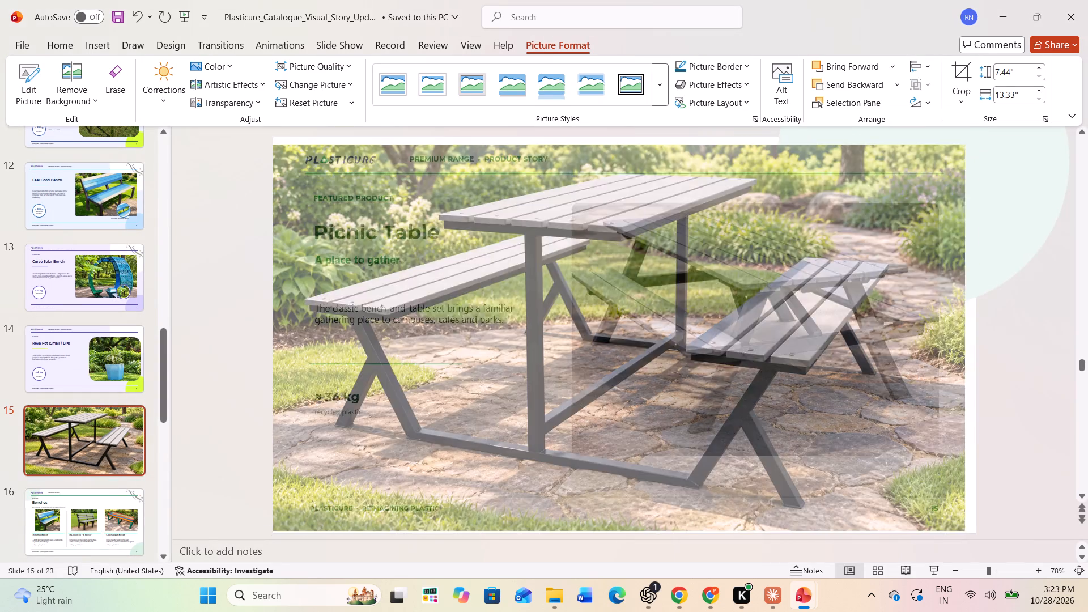
drag(942, 172, 630, 376)
drag(525, 427, 701, 338)
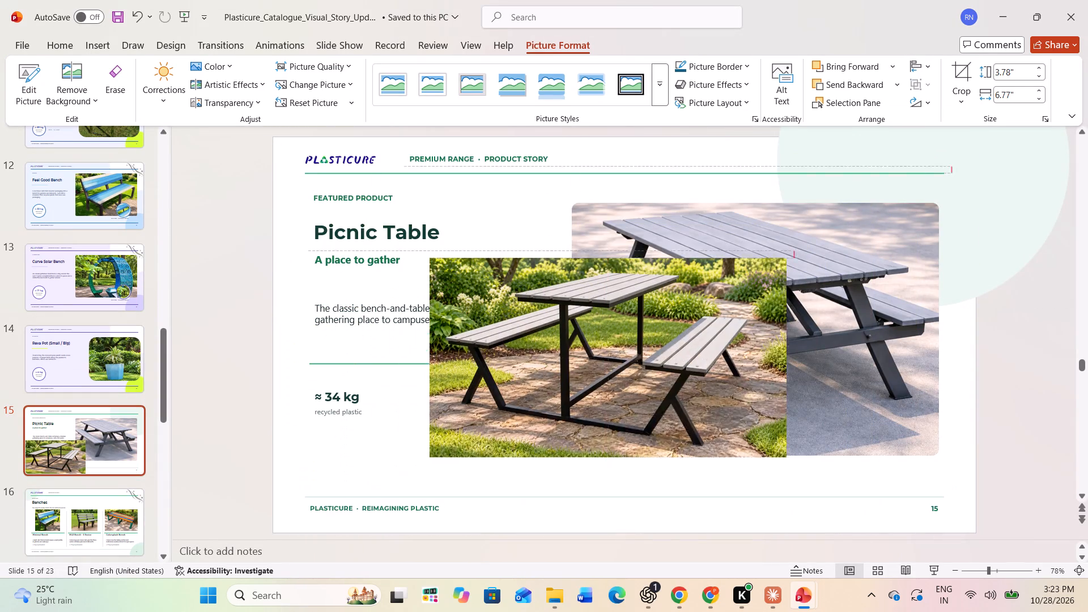
drag(701, 338, 826, 298)
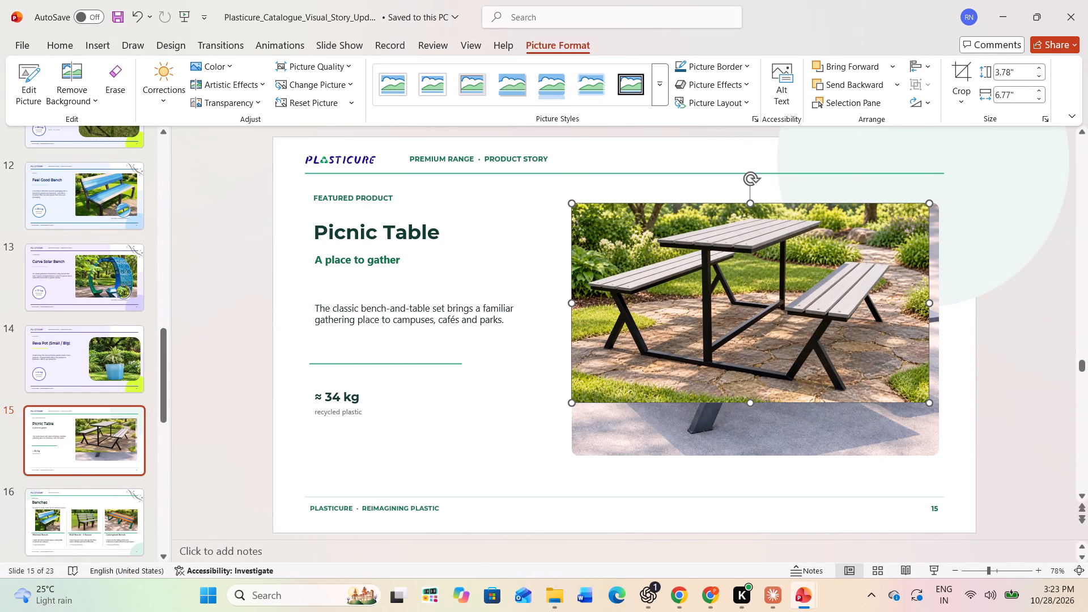
drag(749, 405, 764, 463)
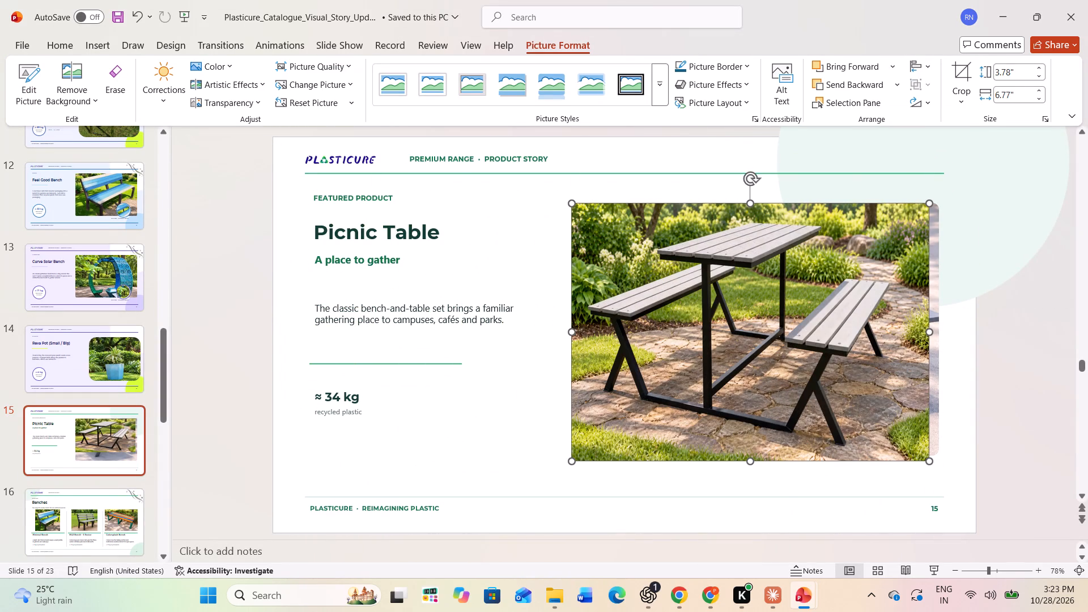
drag(748, 462, 748, 445)
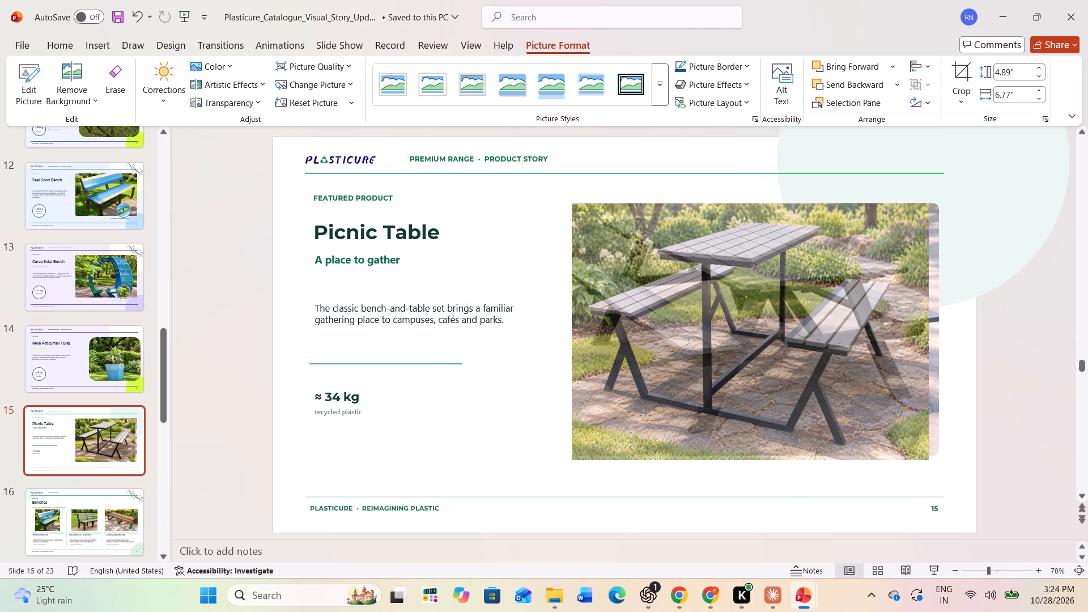
drag(748, 445, 751, 448)
drag(930, 451, 933, 455)
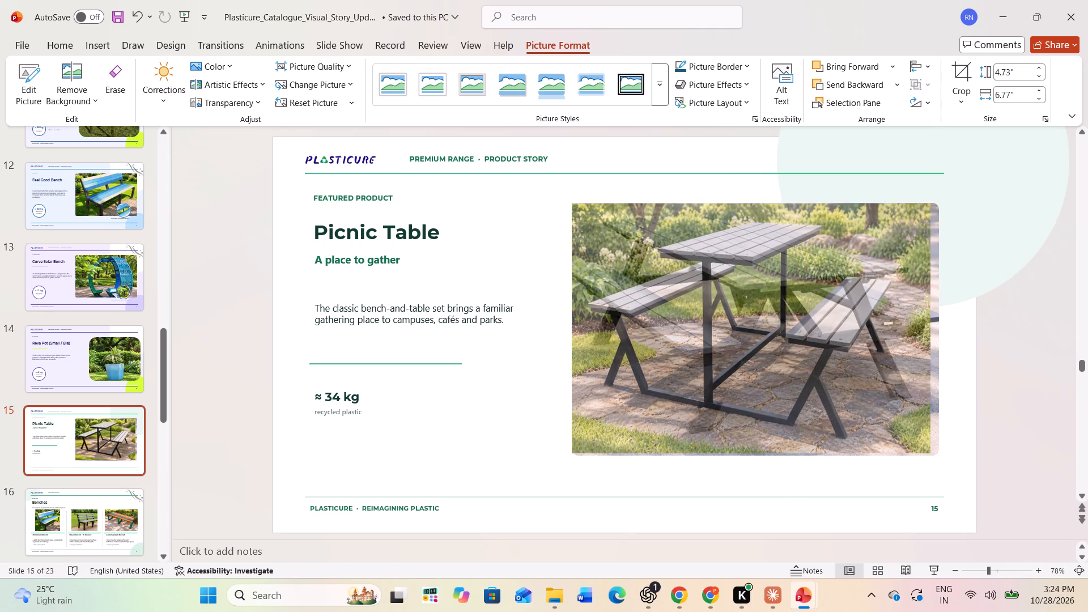
drag(933, 455, 956, 474)
Move the new picture aside and delete the old Picnic Table image behind it.
drag(811, 382, 776, 391)
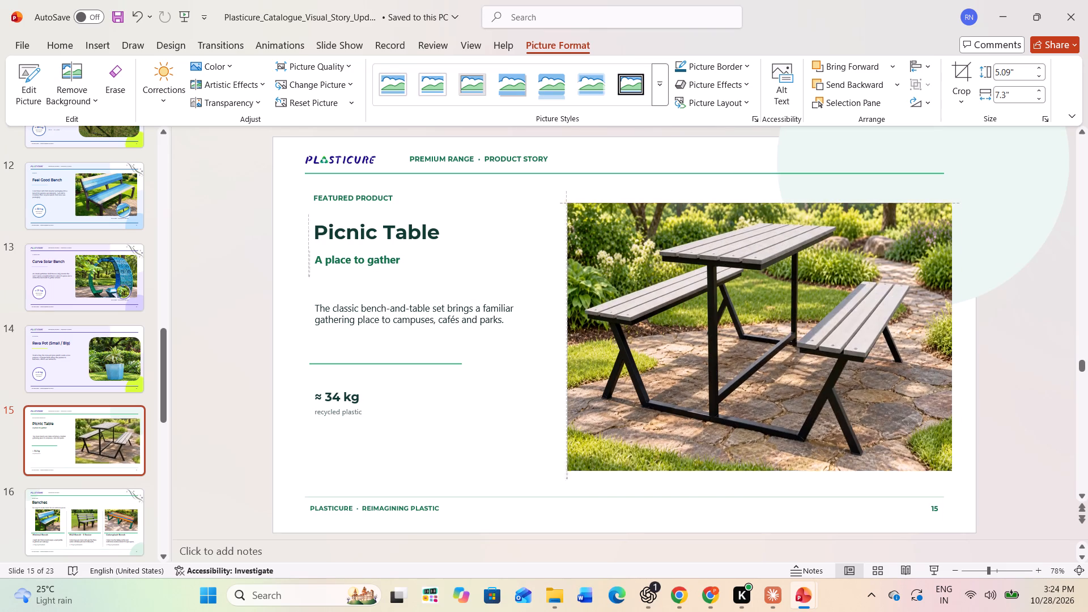
drag(776, 391, 609, 422)
click(802, 351)
key(BackSpace)
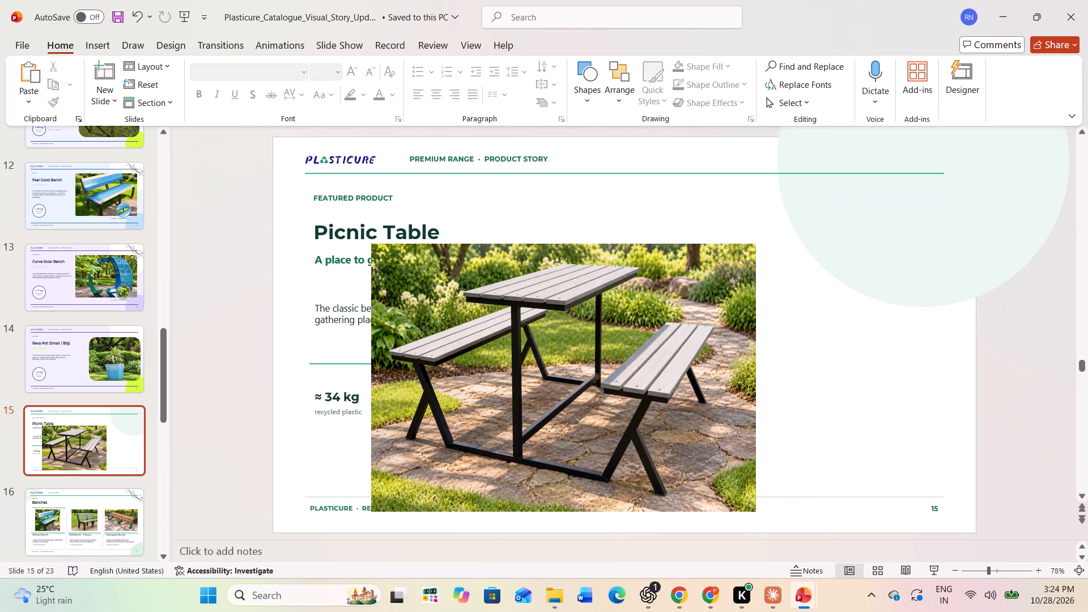
Place the new picnic table picture beside the product text and resize it to about 4.97 by 7.12 inches.
drag(654, 365, 873, 334)
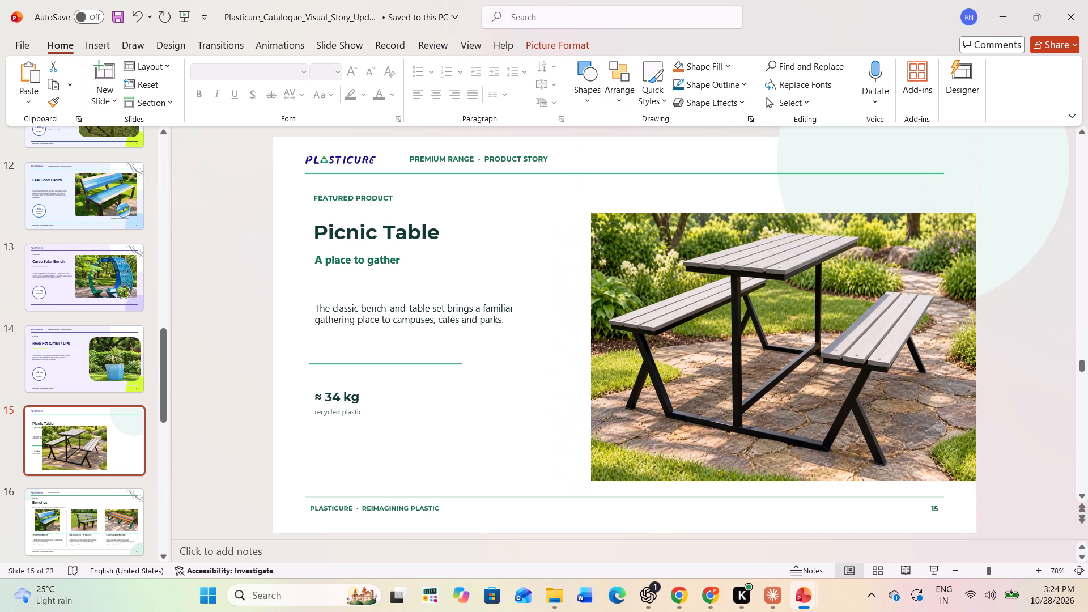
drag(873, 334, 848, 333)
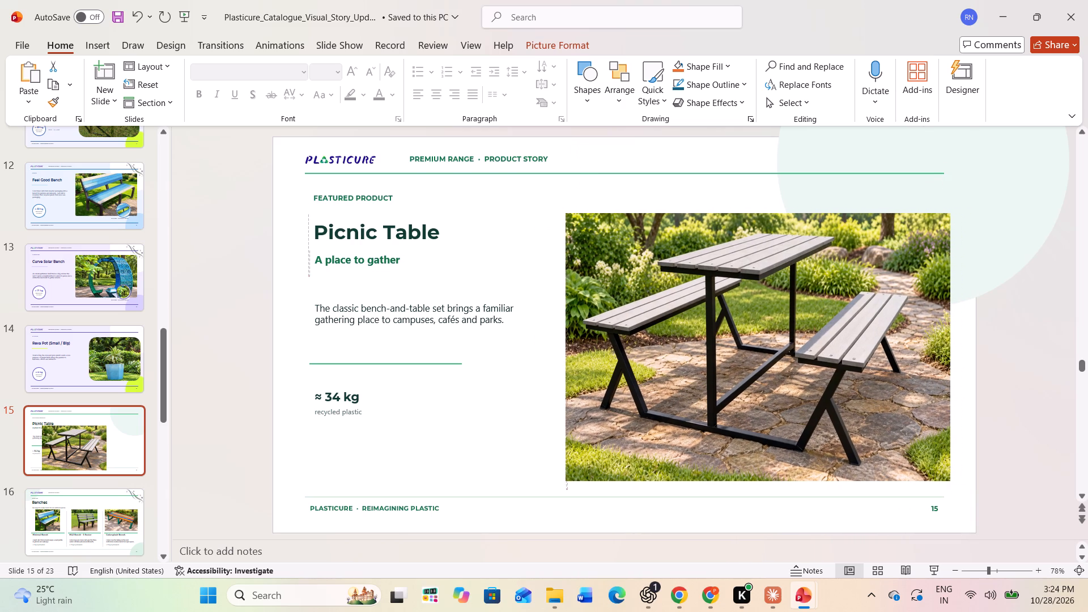
drag(848, 333, 844, 335)
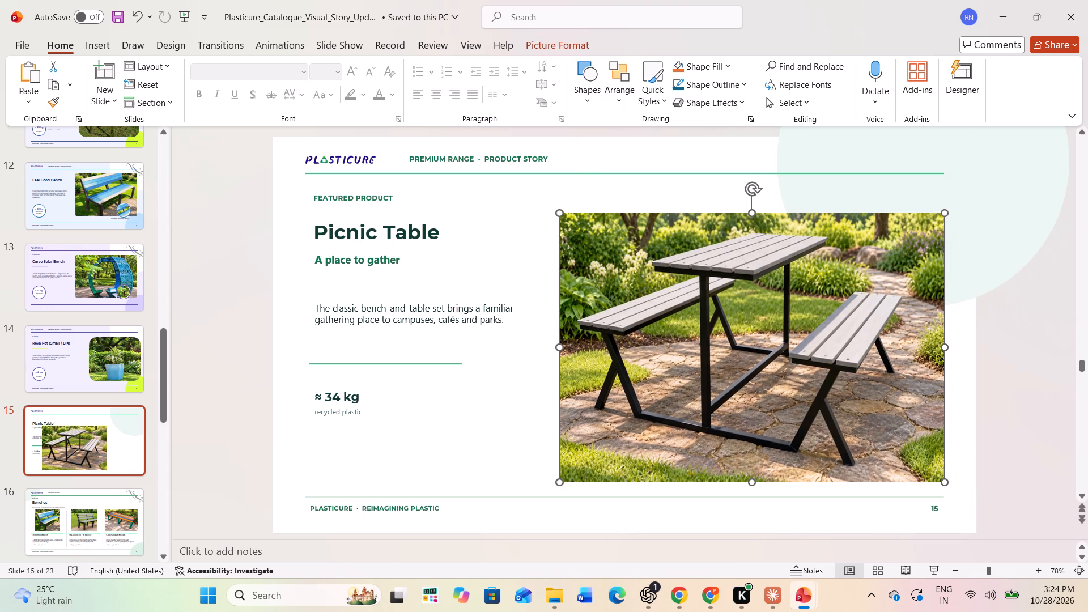
drag(559, 216, 572, 220)
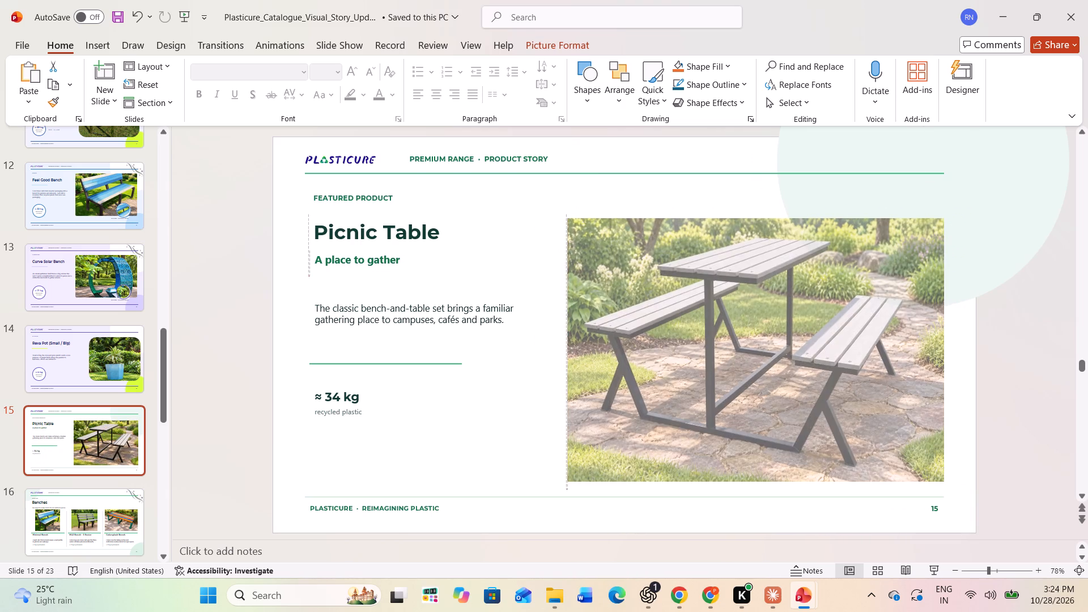
drag(572, 220, 572, 220)
Crop the new picnic table picture to a rounded rectangle shape.
click(530, 41)
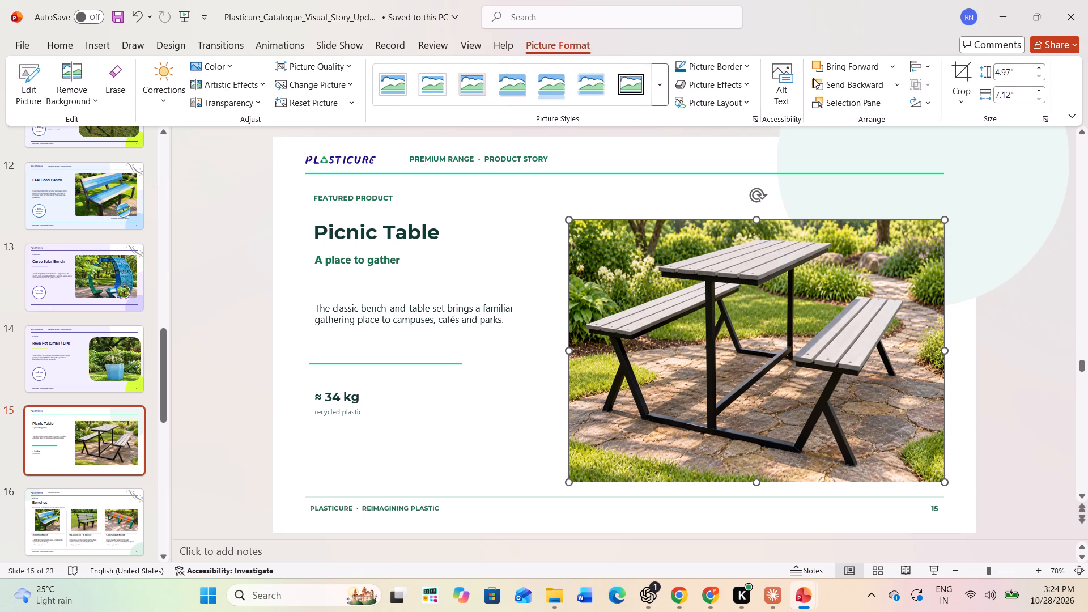
click(963, 101)
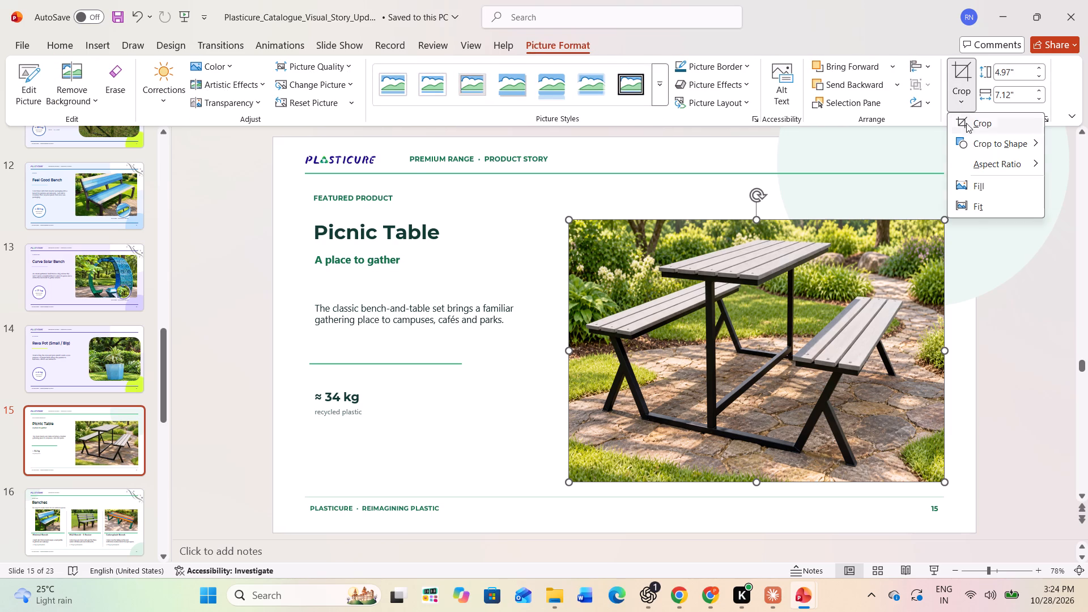
click(753, 171)
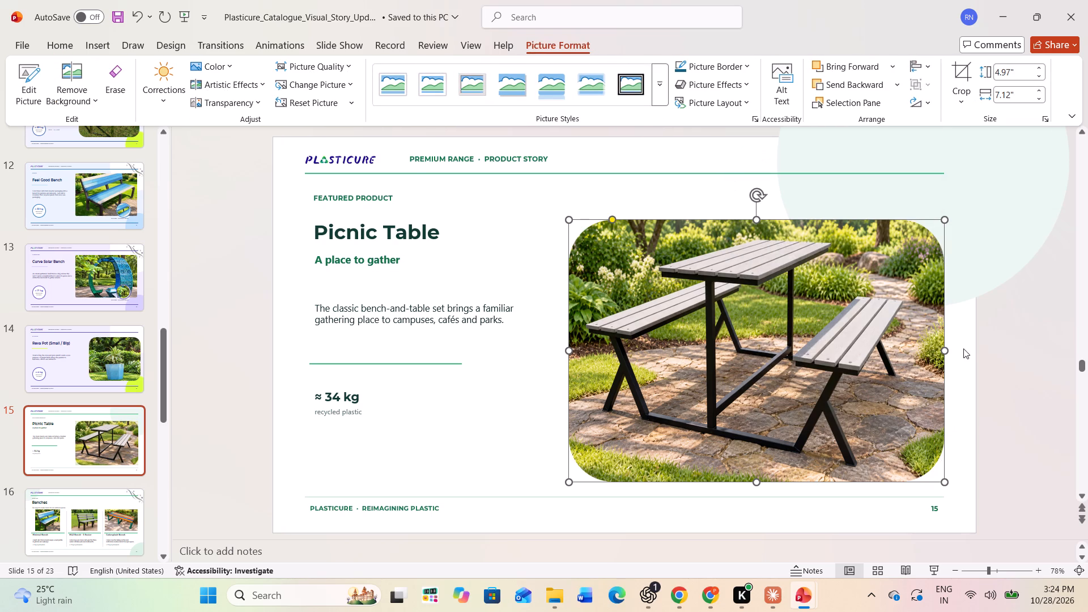
click(1014, 358)
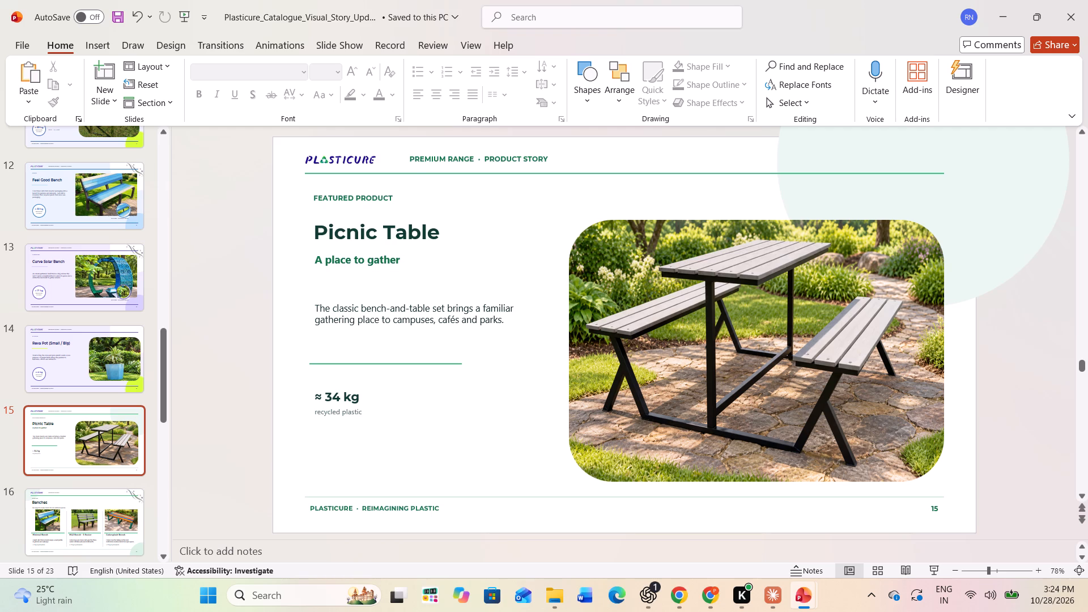
Compare the bench images on slide 16, Benches, with the draft catalogue's Premium Product table.
key(alt+Tab)
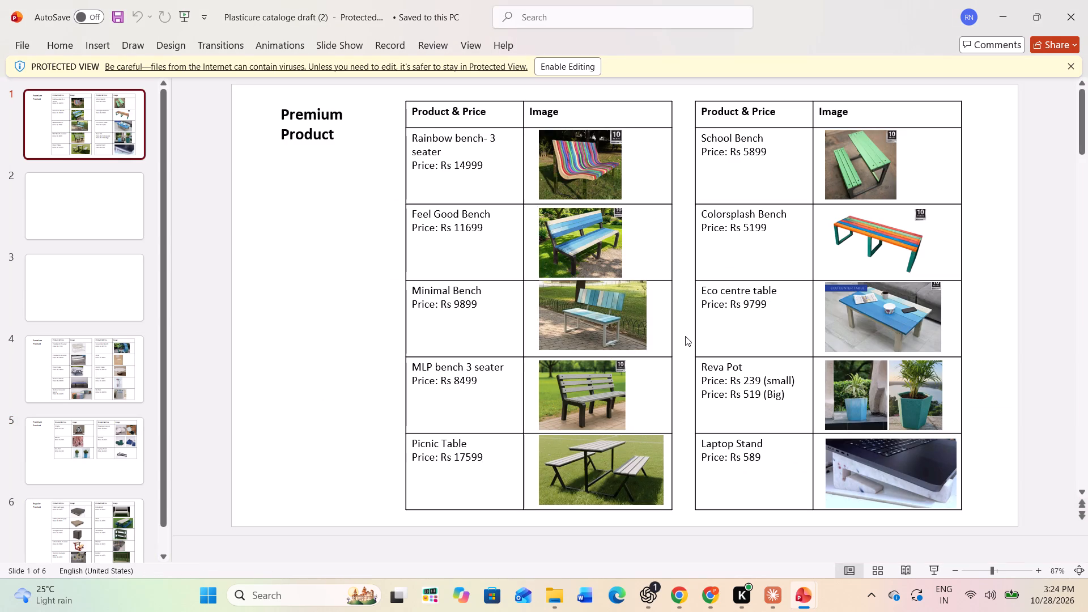
key(alt+Tab)
scroll(93, 458, down, 1)
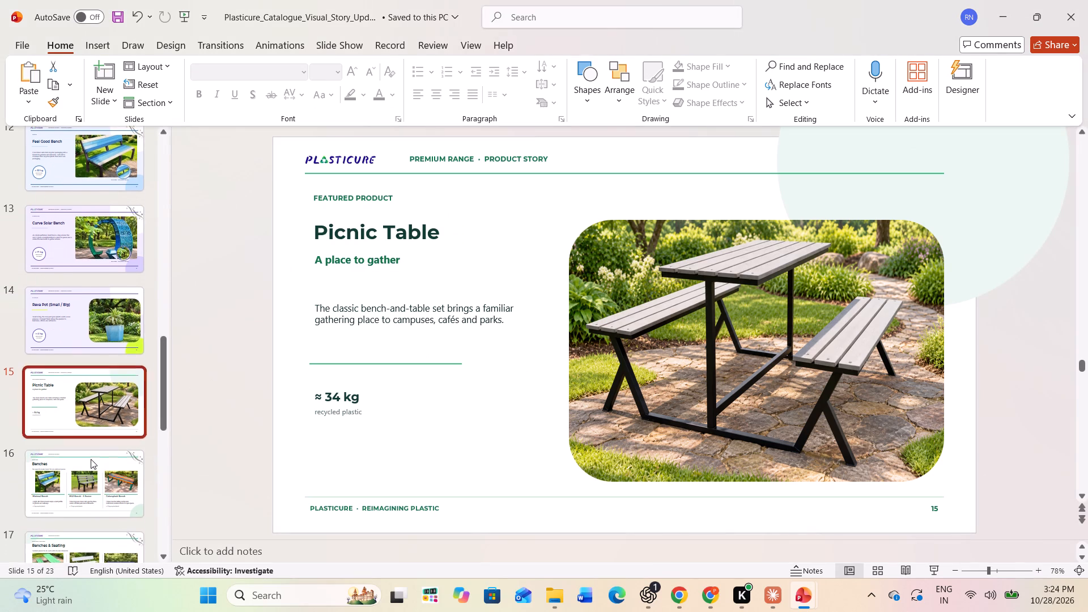
click(91, 459)
key(alt+Tab)
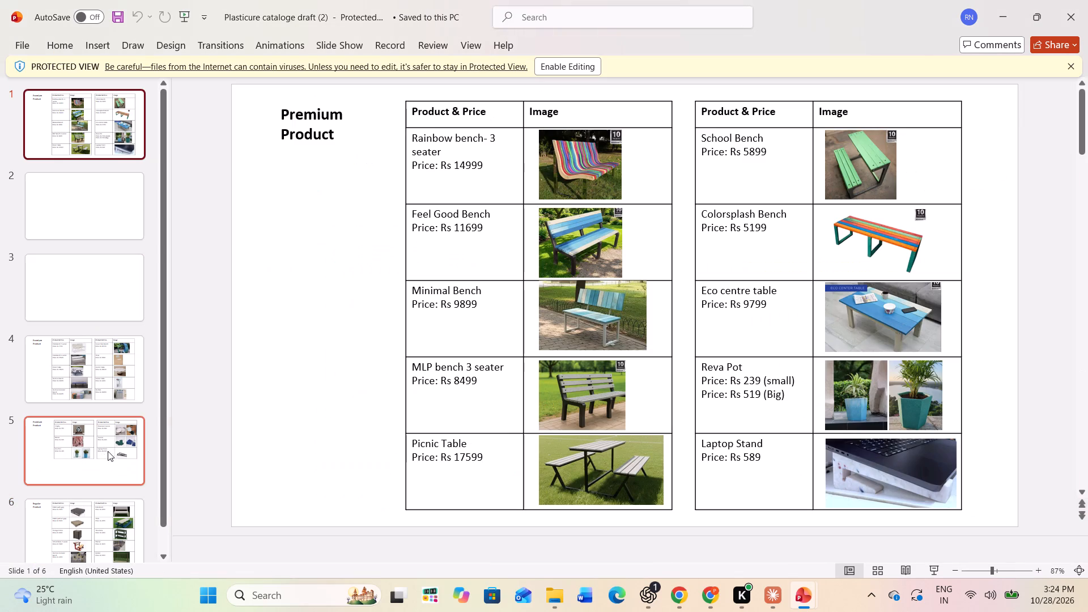
key(alt+Tab)
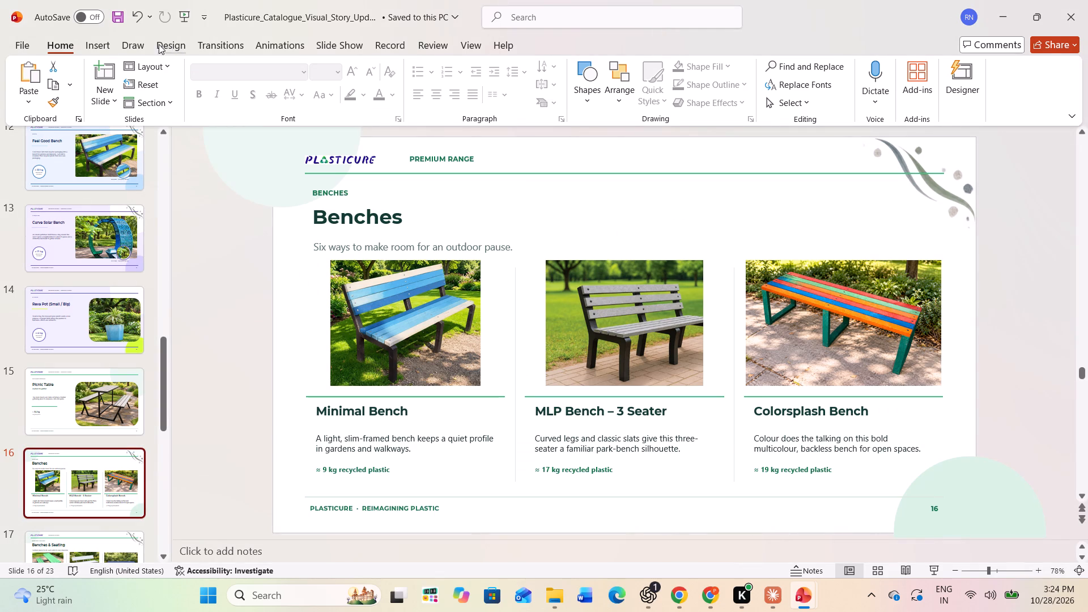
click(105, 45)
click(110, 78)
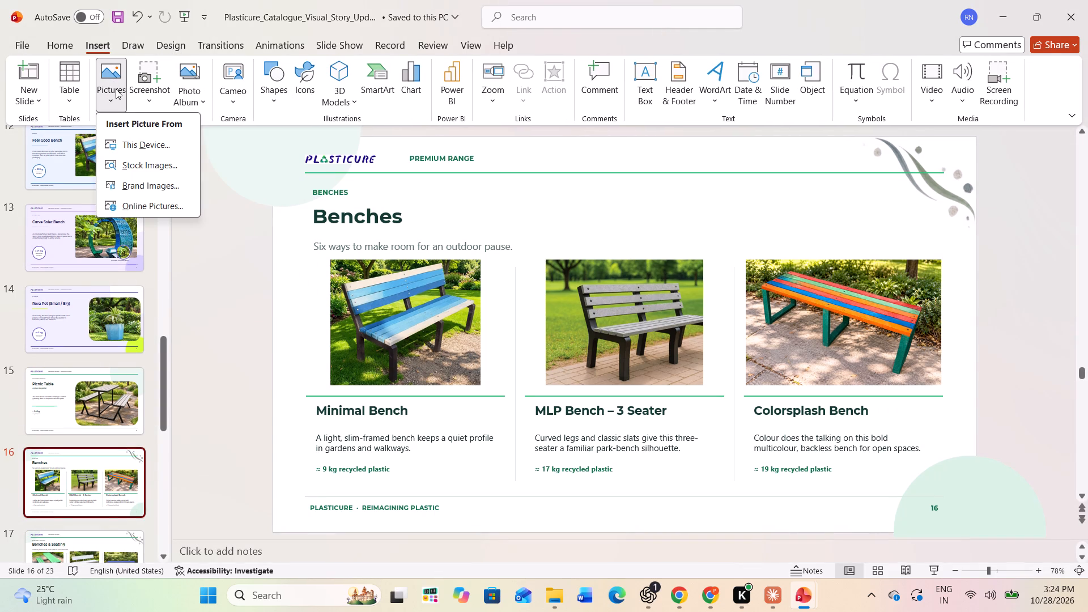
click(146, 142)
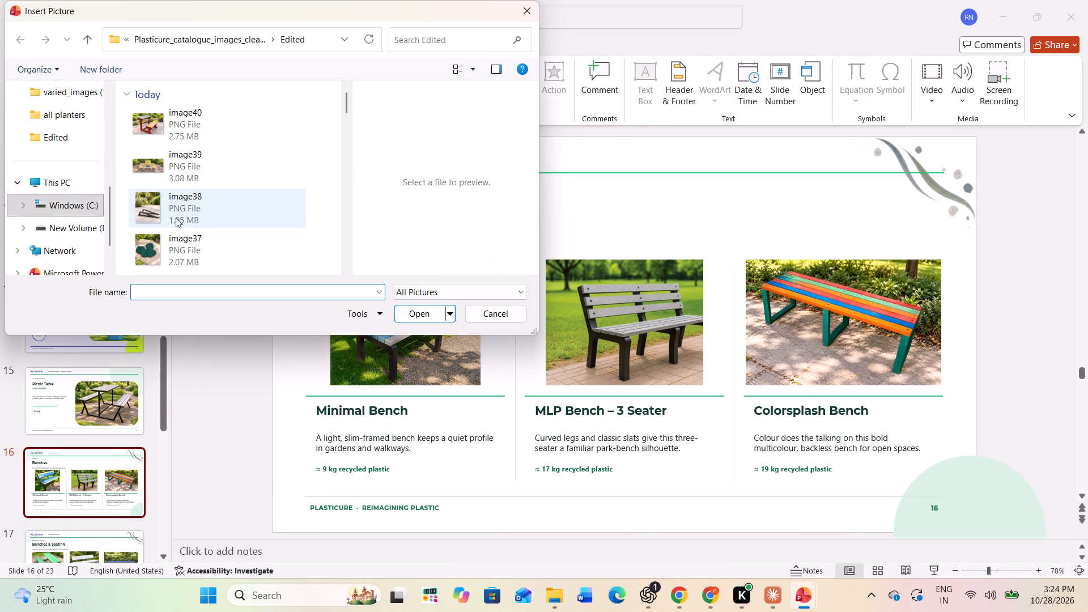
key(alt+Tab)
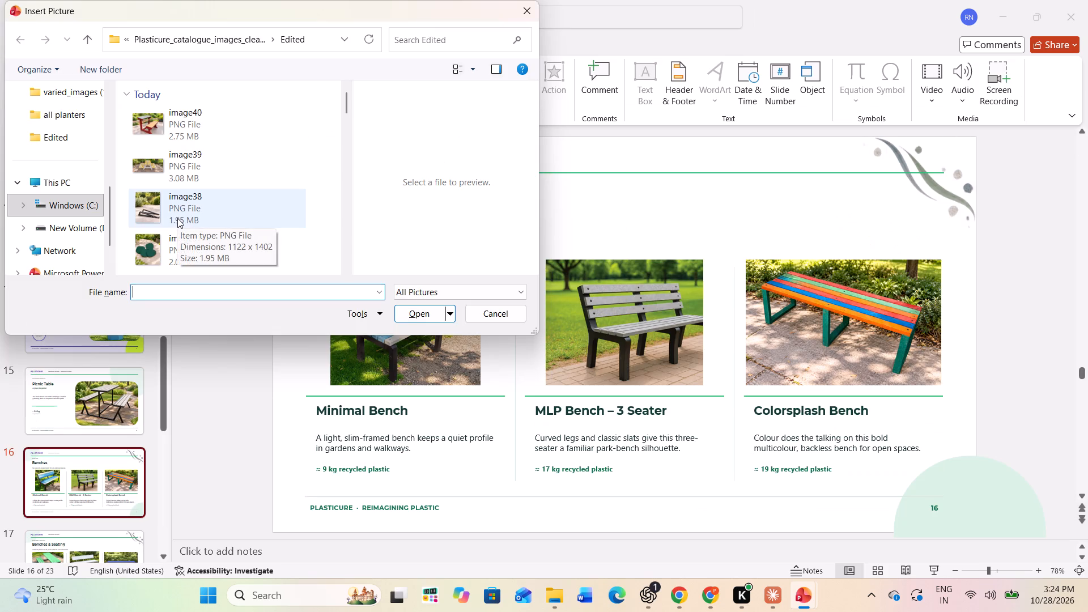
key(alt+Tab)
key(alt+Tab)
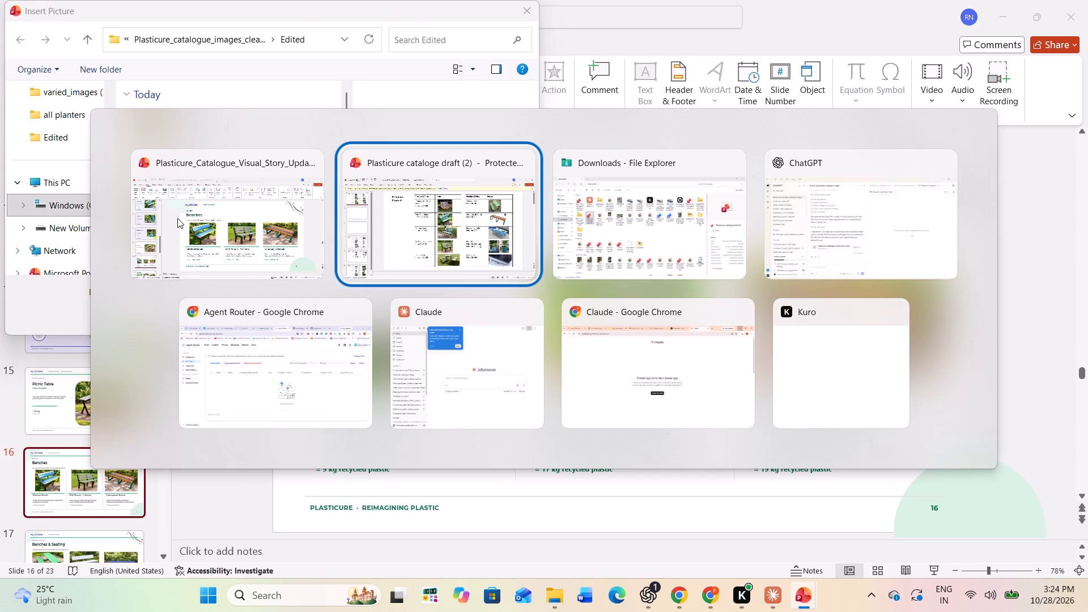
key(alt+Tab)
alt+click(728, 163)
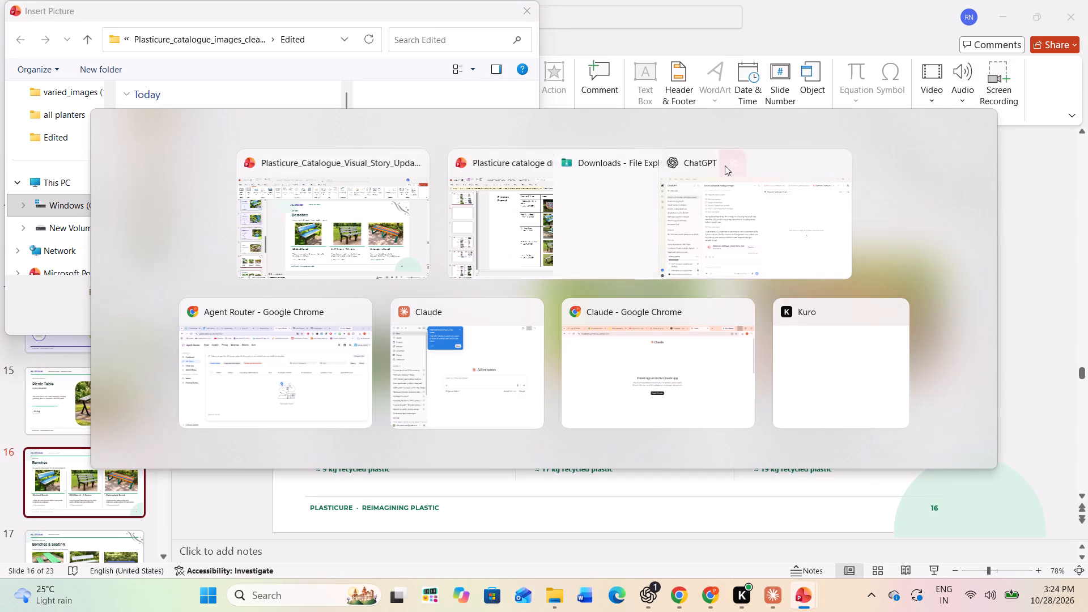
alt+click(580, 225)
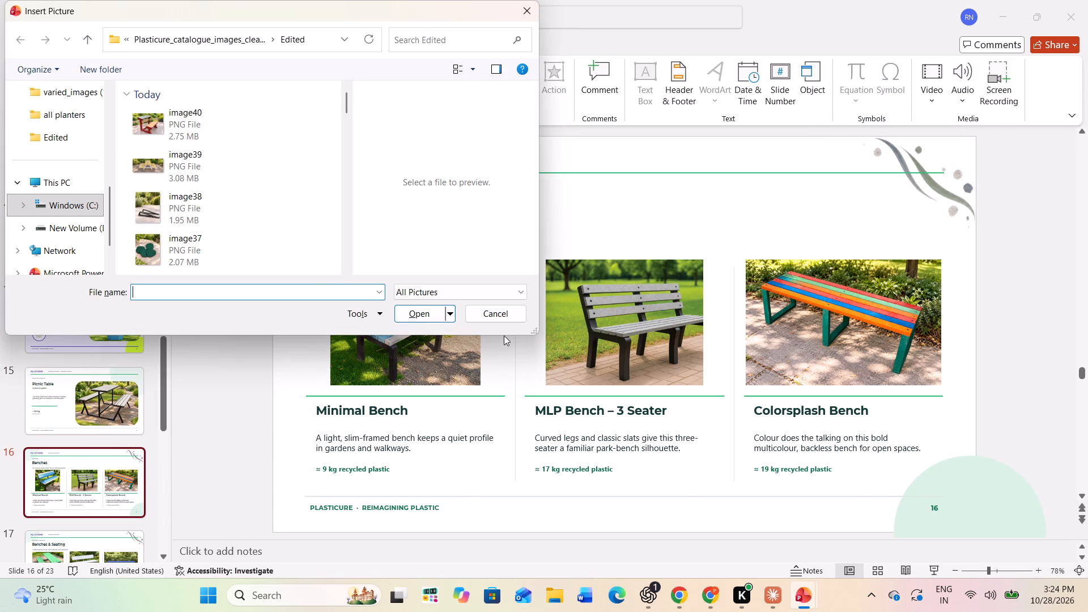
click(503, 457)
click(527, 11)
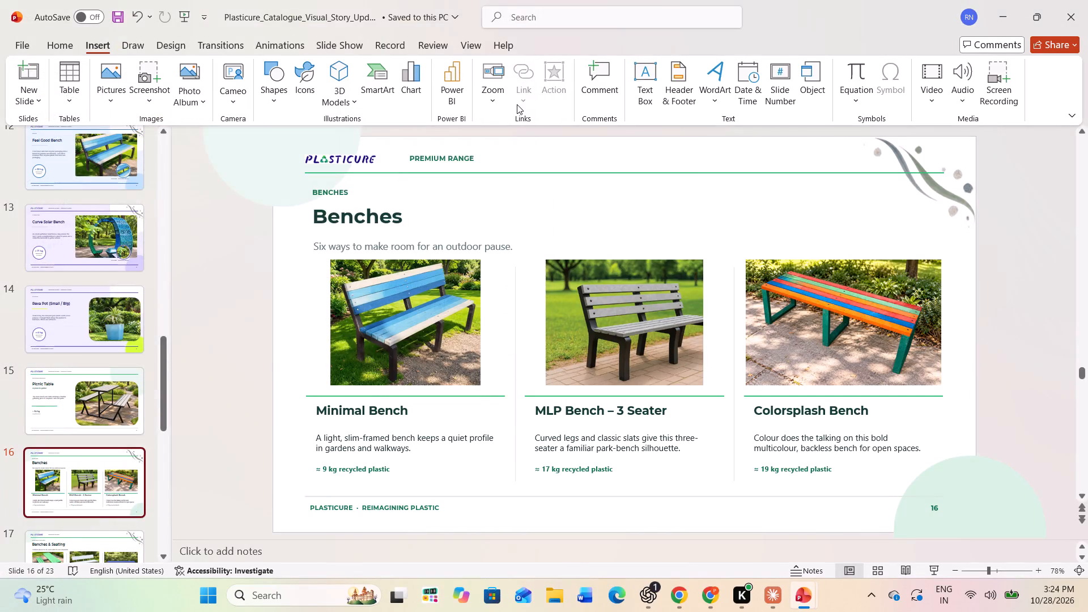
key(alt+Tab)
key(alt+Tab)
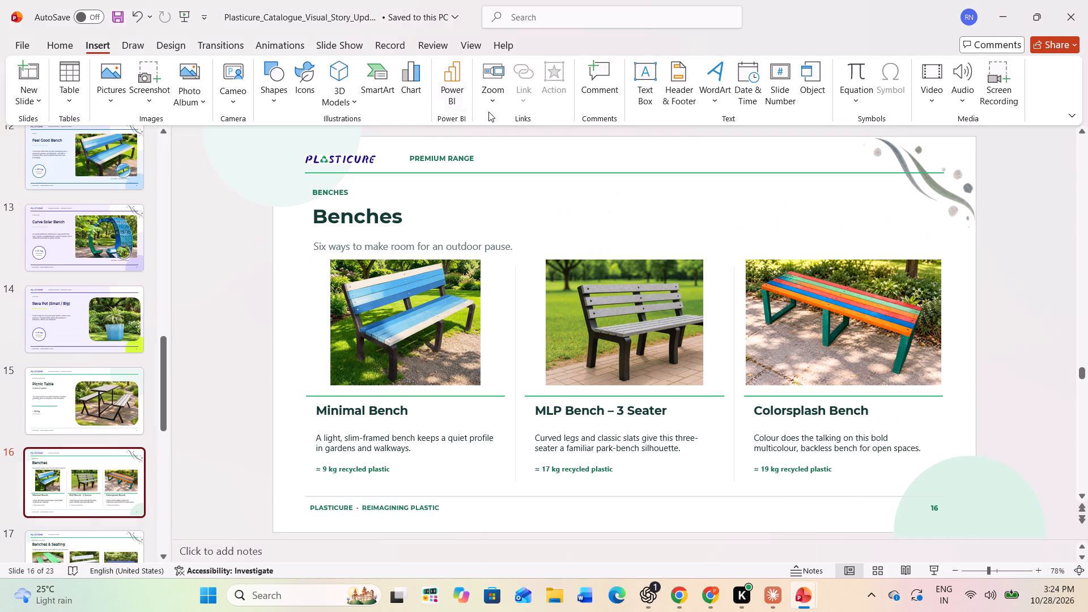
Insert the picture image5, the slatted blue-and-white bench, from the Edited folder onto slide 16, Benches.
click(98, 46)
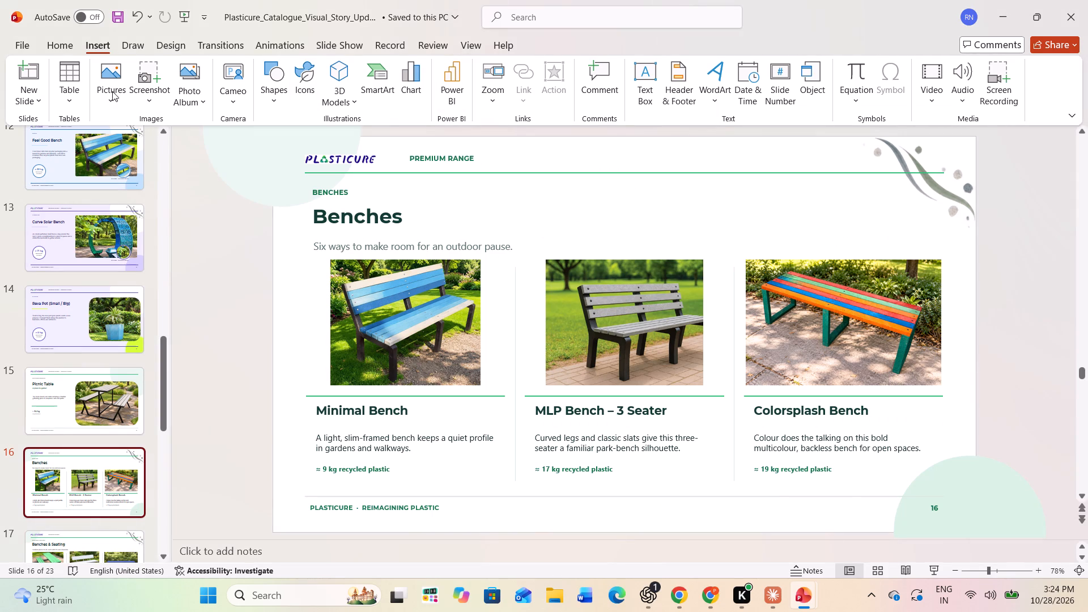
click(112, 91)
click(138, 138)
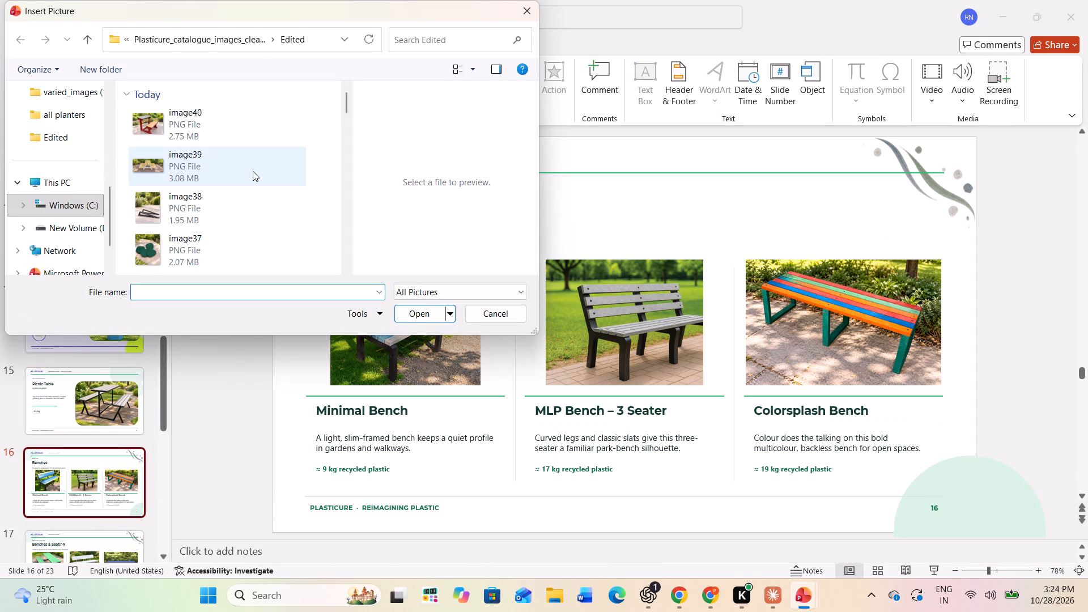
scroll(253, 161, up, 2)
scroll(253, 161, down, 1)
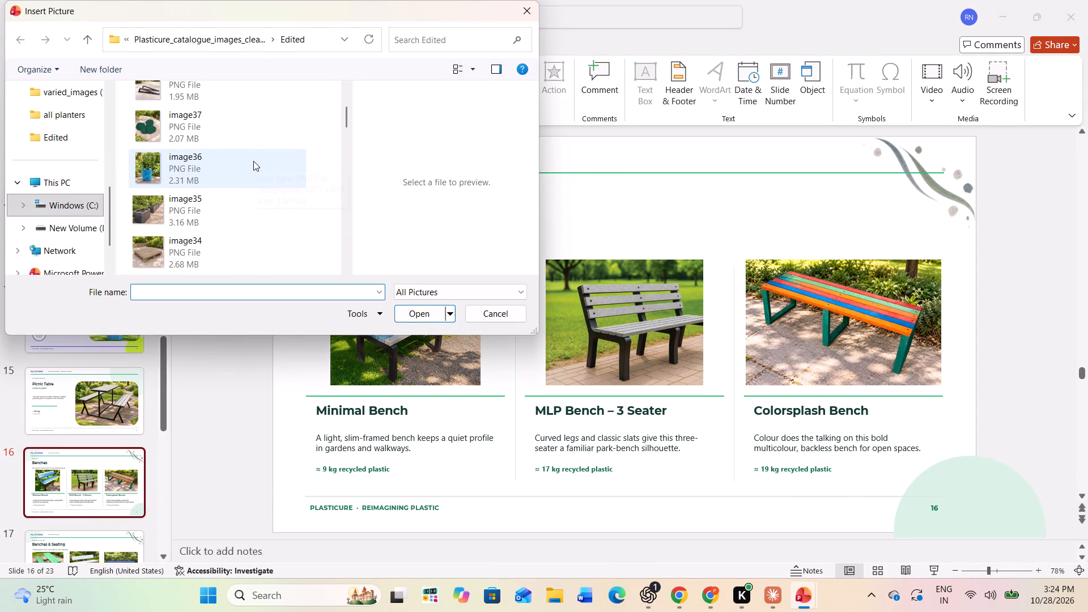
scroll(253, 161, down, 2)
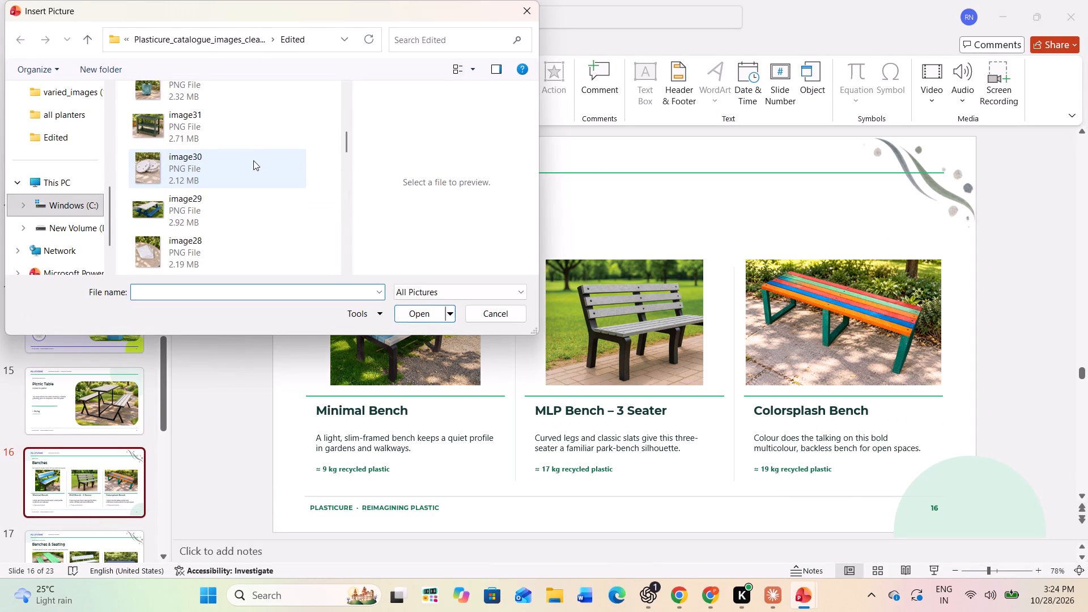
scroll(253, 160, down, 3)
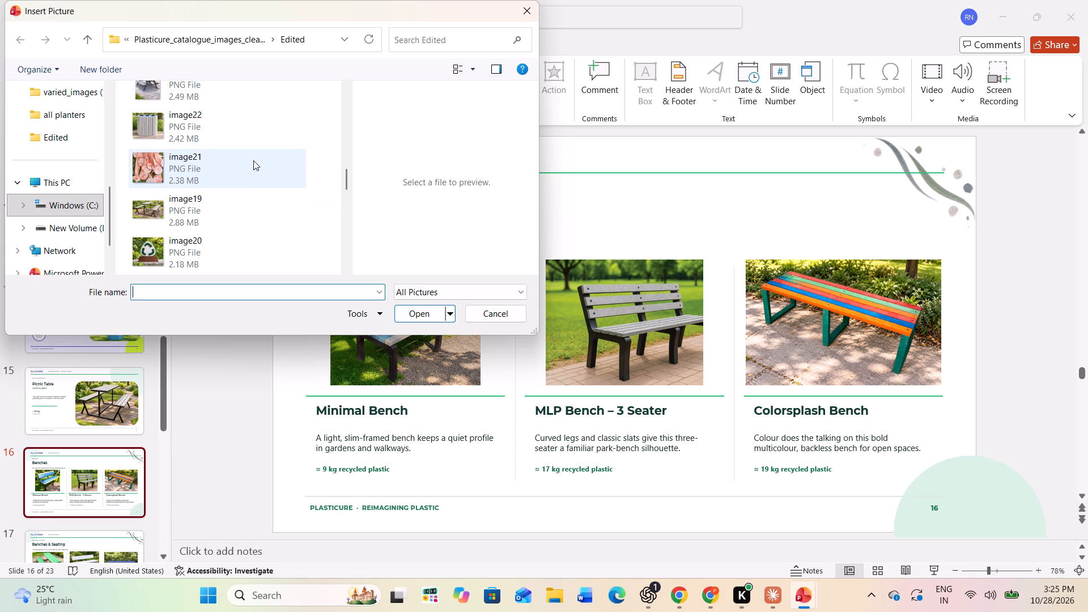
scroll(253, 160, down, 1)
click(253, 160)
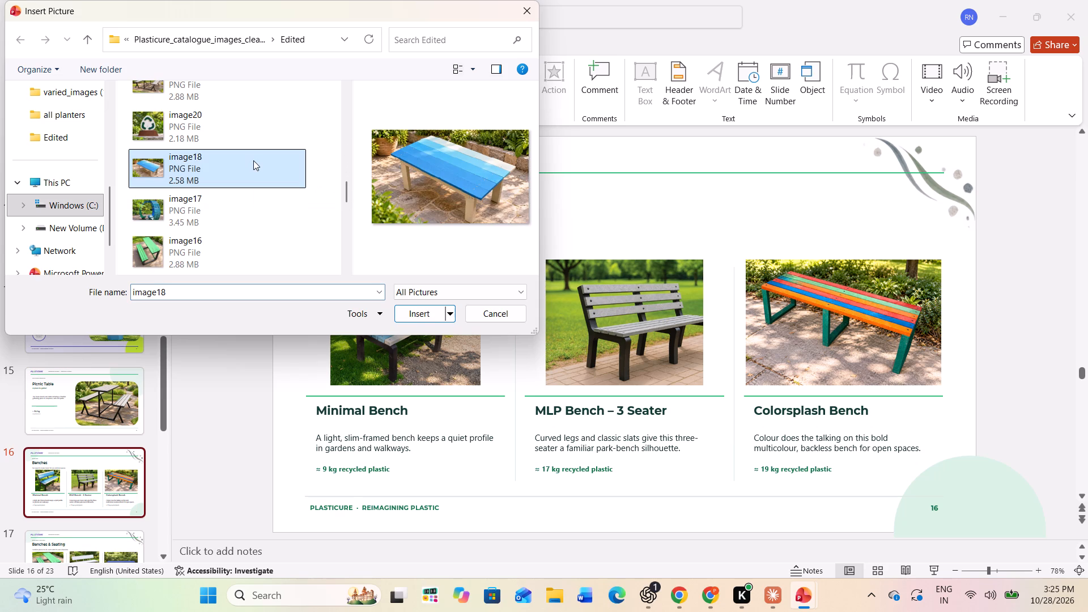
scroll(253, 160, down, 1)
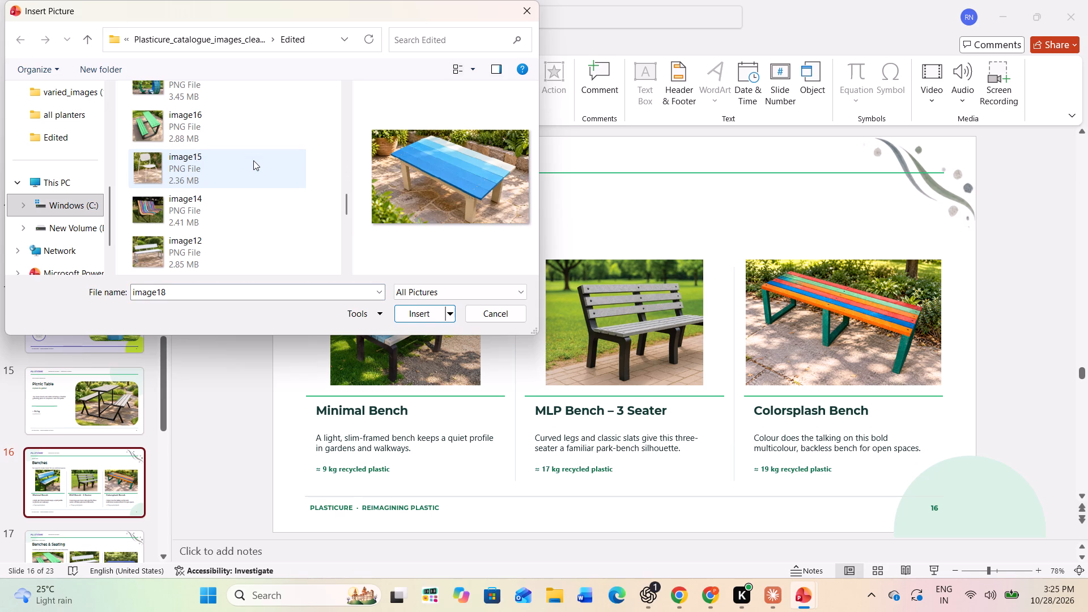
scroll(253, 160, down, 1)
click(245, 138)
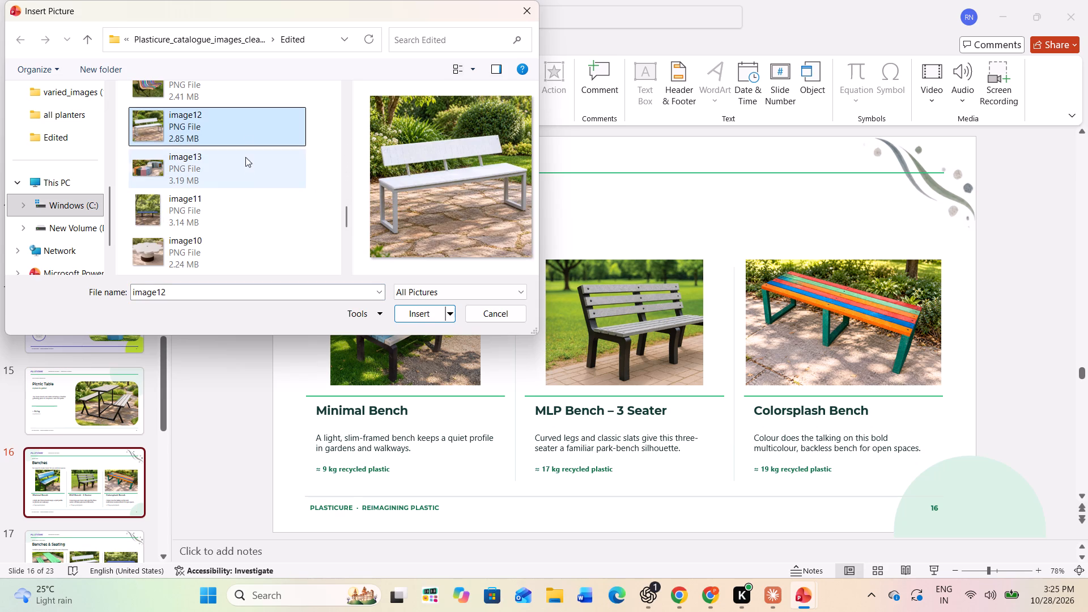
click(244, 201)
scroll(244, 199, down, 1)
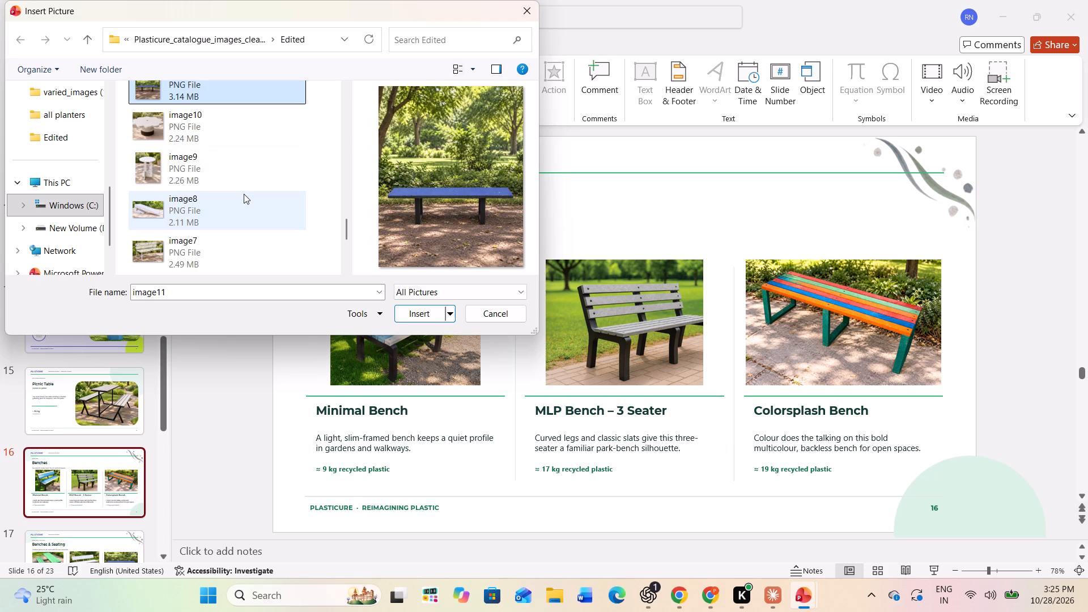
scroll(244, 194, down, 1)
click(244, 193)
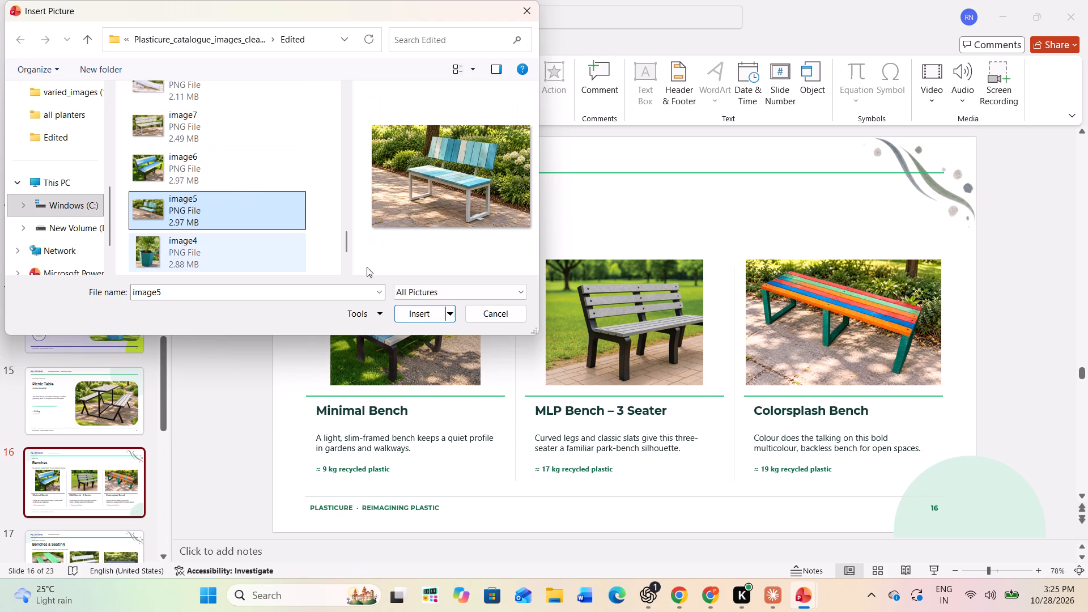
click(425, 317)
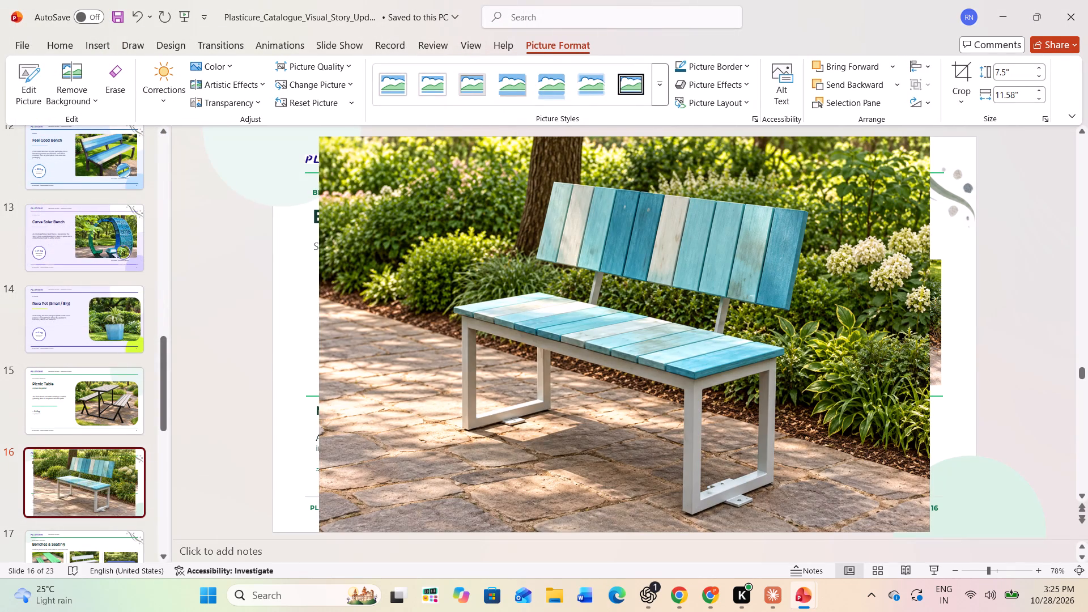
Shrink the new bench picture to about 2.42 by 3.74 inches, comparing it with the draft catalogue's Minimal Bench.
click(903, 190)
drag(932, 137, 464, 527)
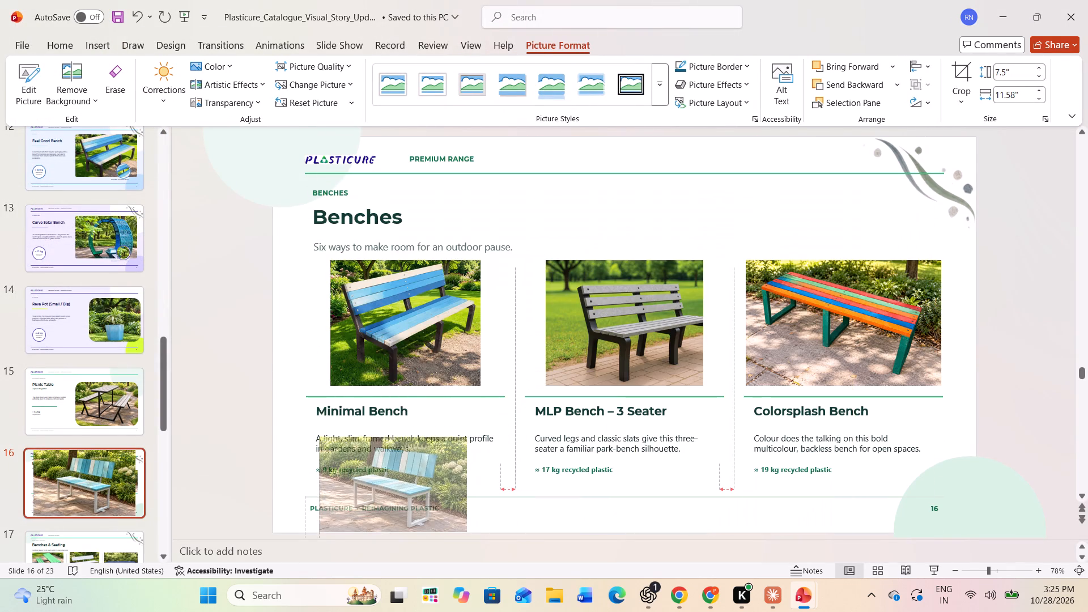
drag(464, 527, 605, 419)
key(alt+Tab)
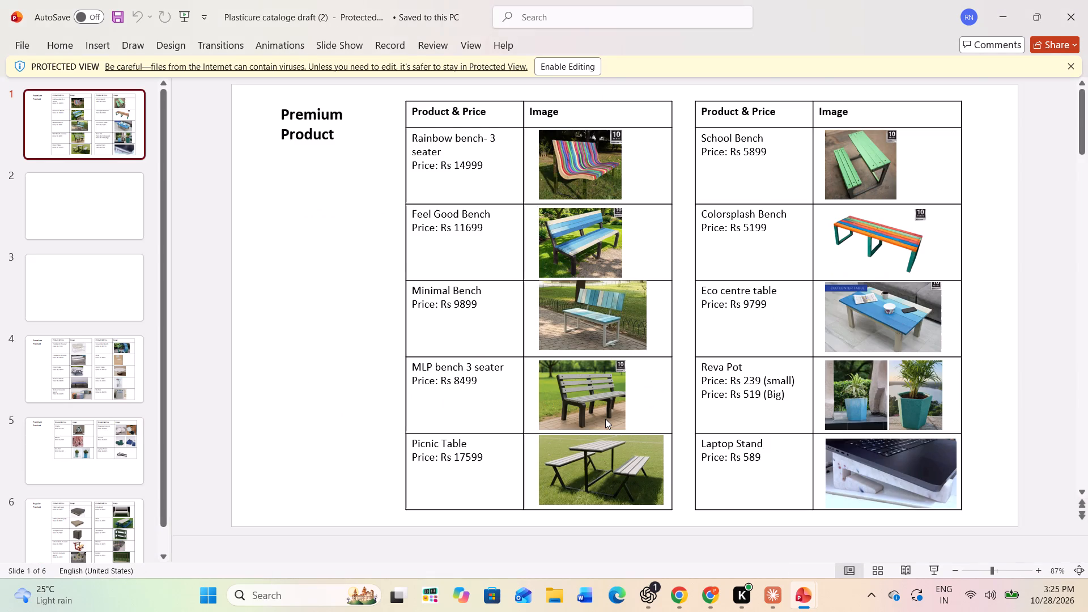
key(alt+Tab)
click(431, 297)
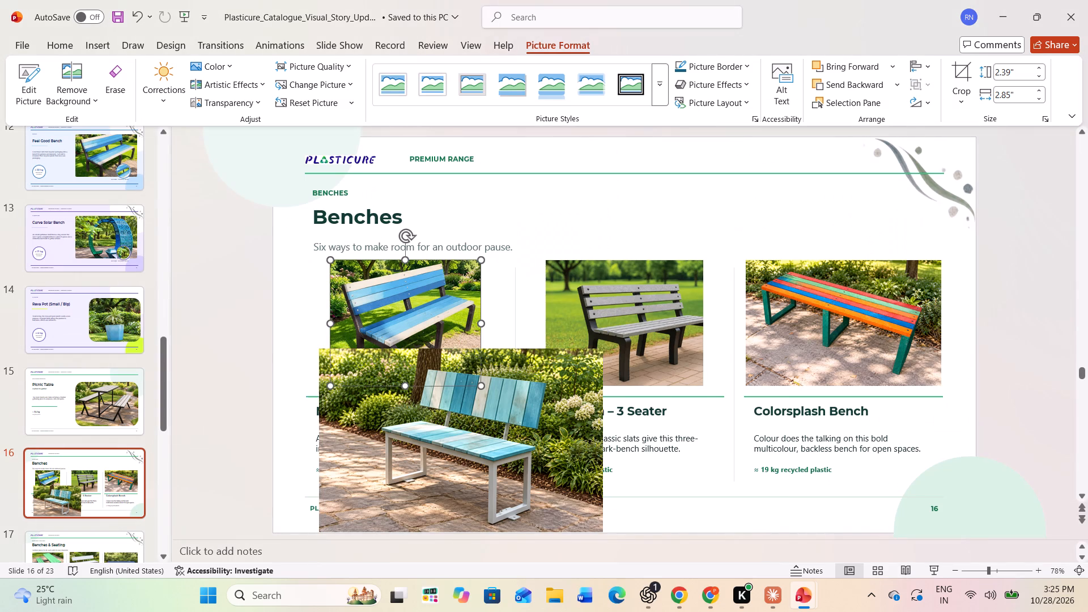
drag(503, 449, 519, 358)
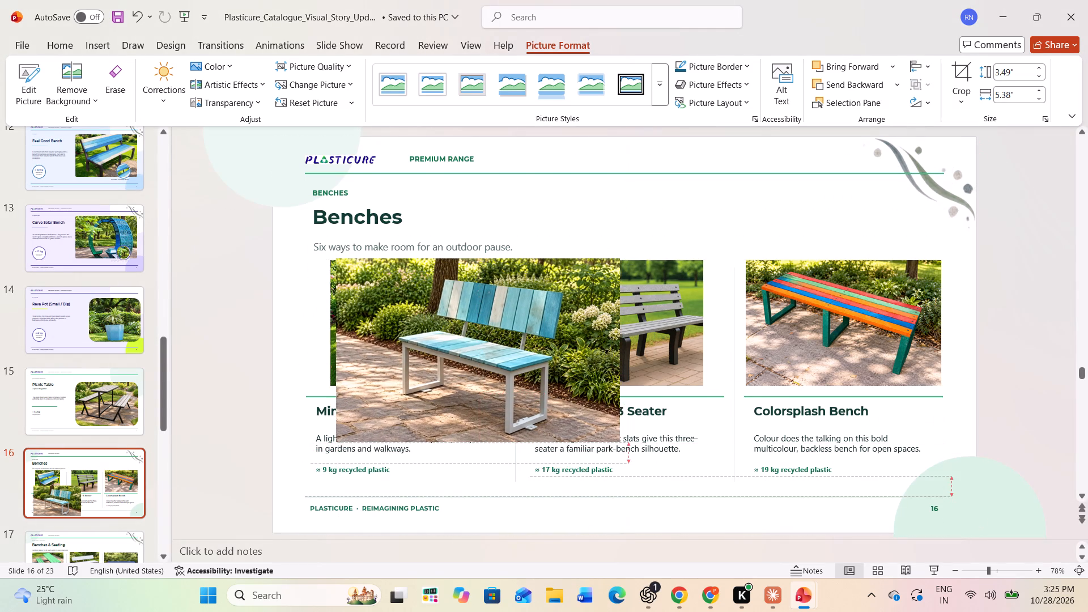
drag(519, 358, 515, 360)
drag(618, 443, 524, 398)
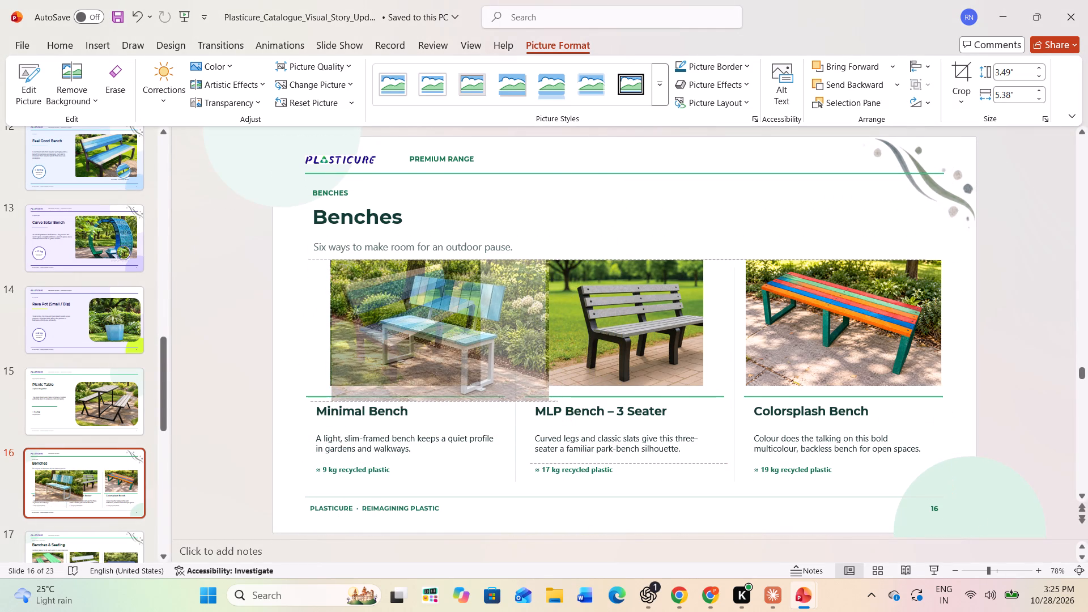
drag(524, 398, 508, 387)
Move the new bench picture aside and delete the old Minimal Bench image behind it.
drag(474, 334, 438, 442)
click(428, 325)
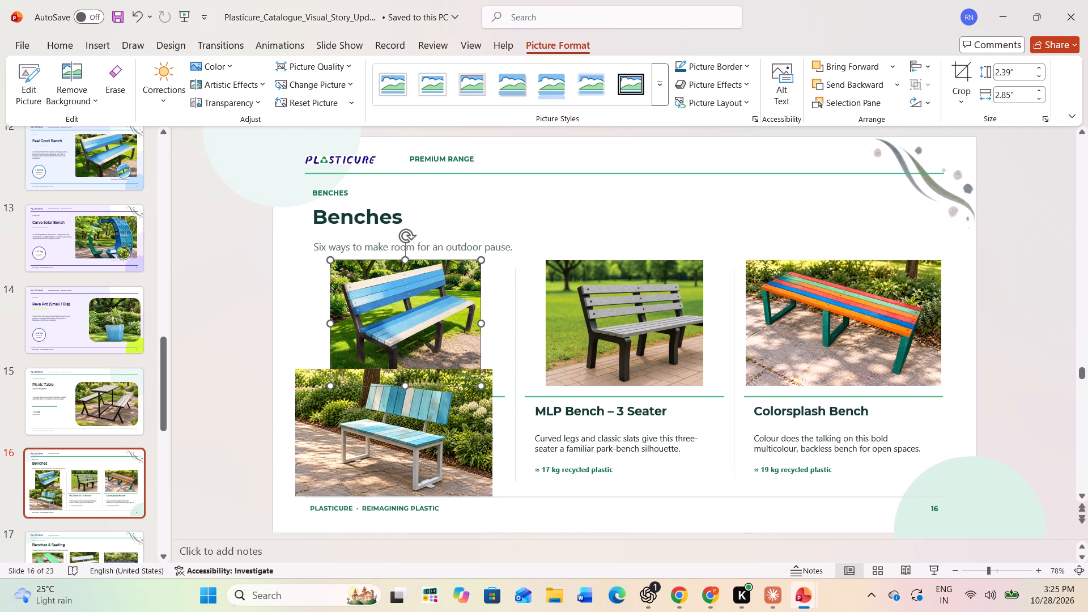
key(BackSpace)
Place the new bench picture above the Minimal Bench heading, level with the neighbouring images, and adjust its height to about 2.41 inches.
drag(429, 423, 443, 321)
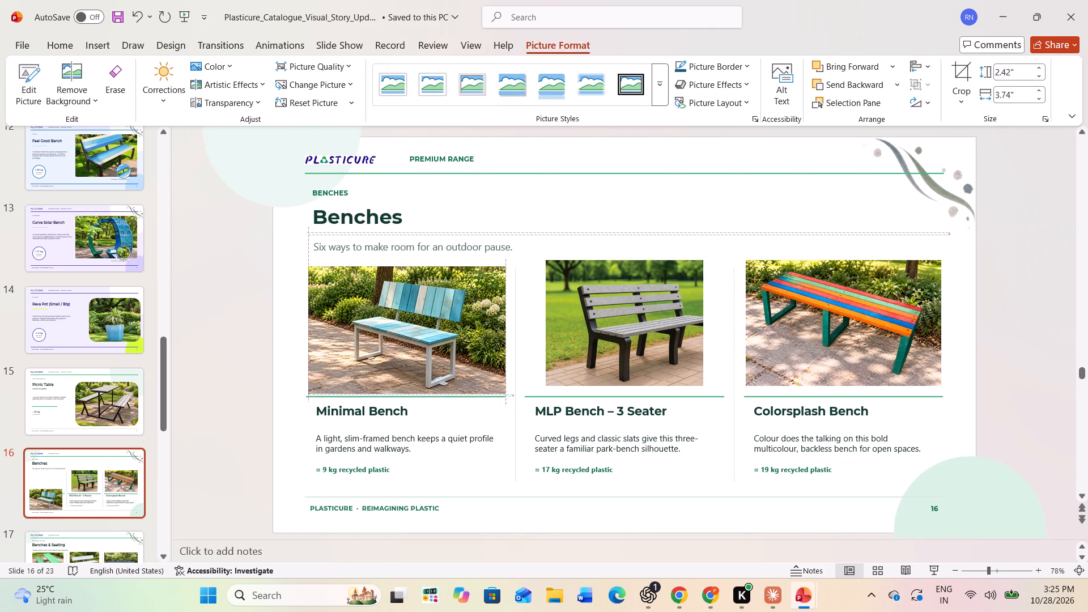
drag(443, 321, 443, 317)
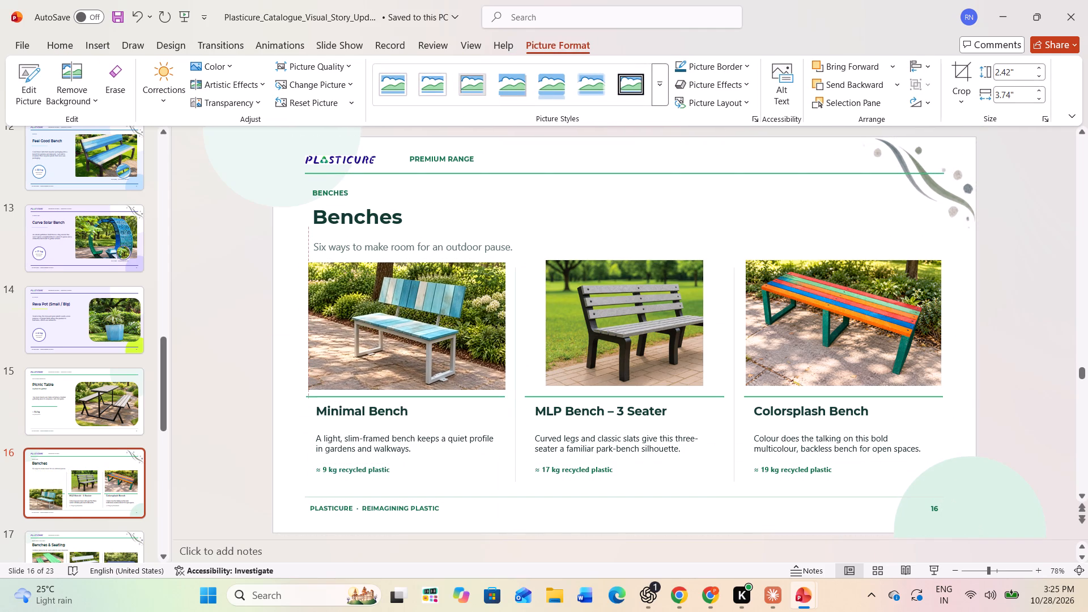
drag(443, 317, 443, 317)
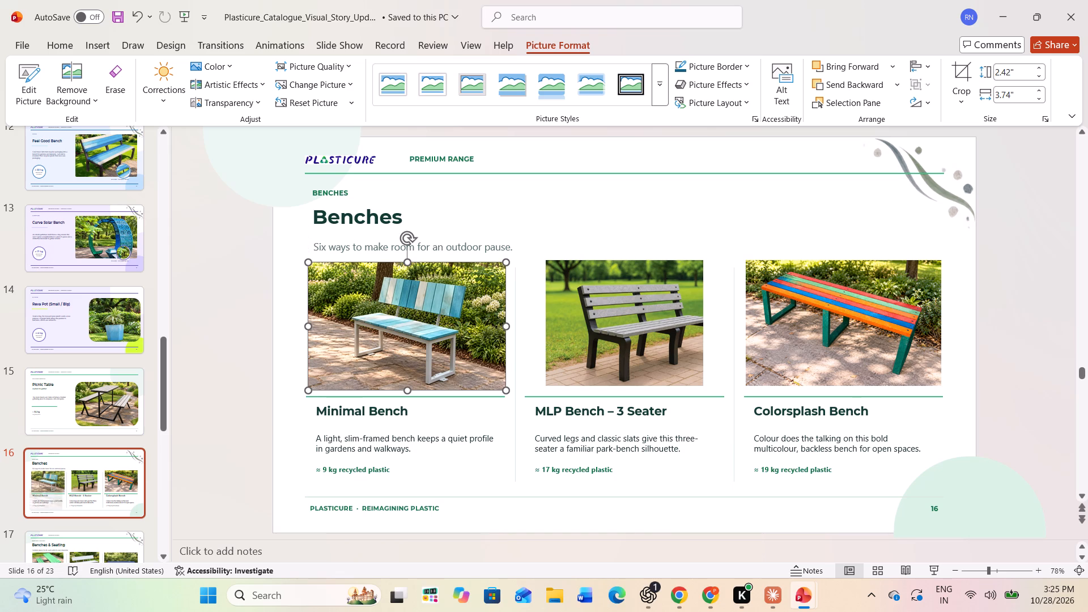
click(445, 337)
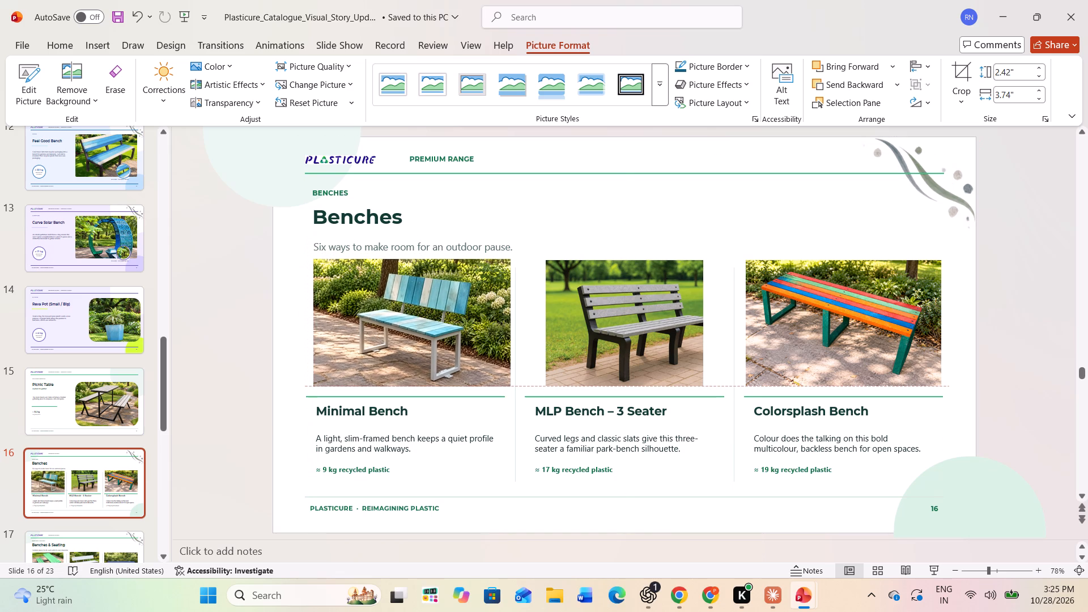
click(414, 386)
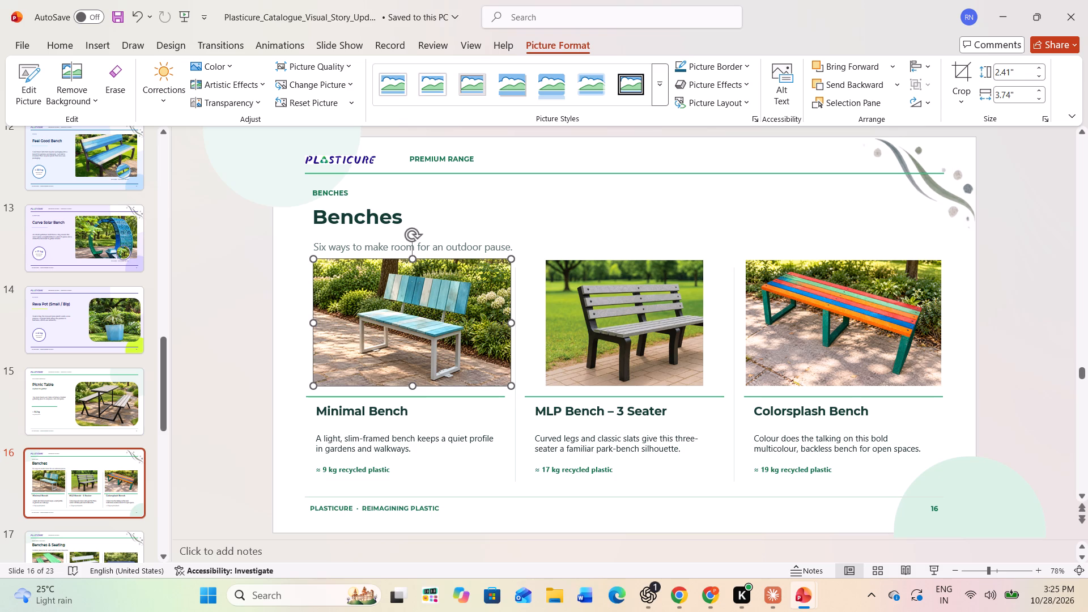
click(595, 531)
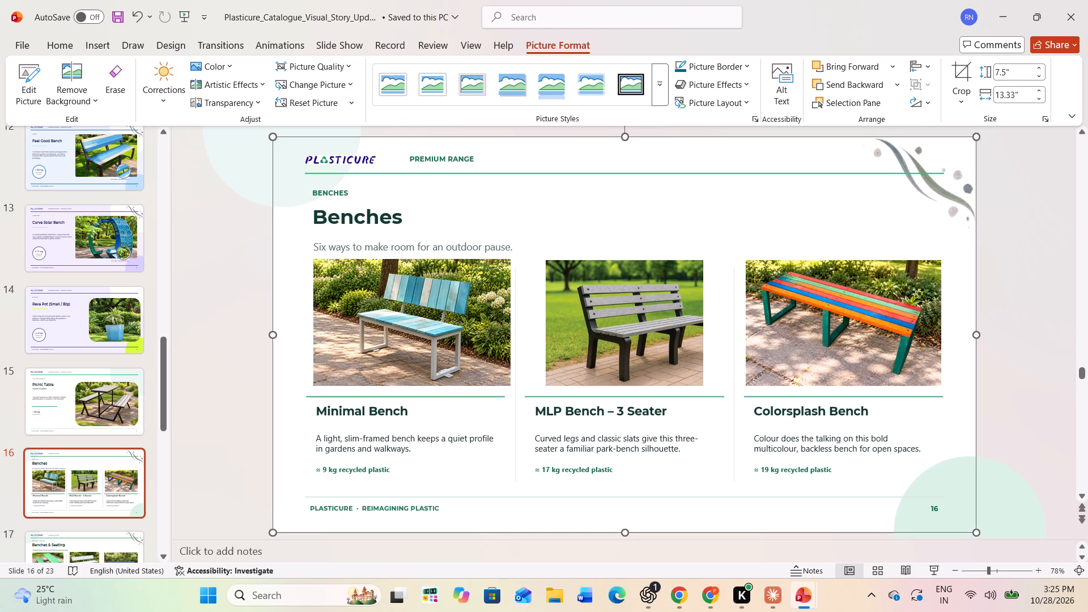
click(584, 556)
Change the Minimal Bench's recycled plastic amount to 29 kg.
key(alt+Tab)
key(alt+Tab)
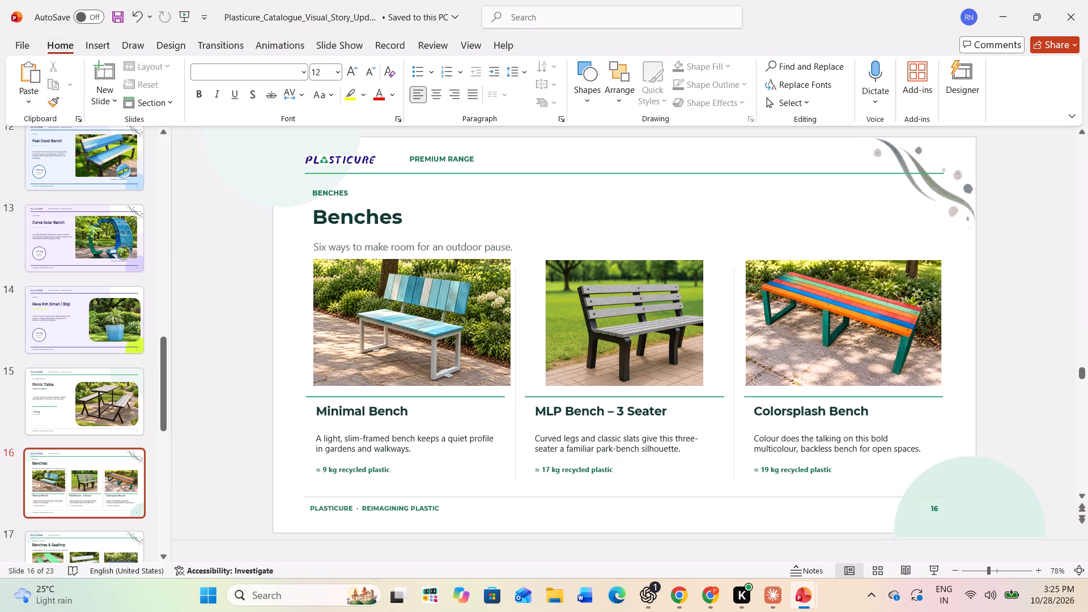
click(321, 469)
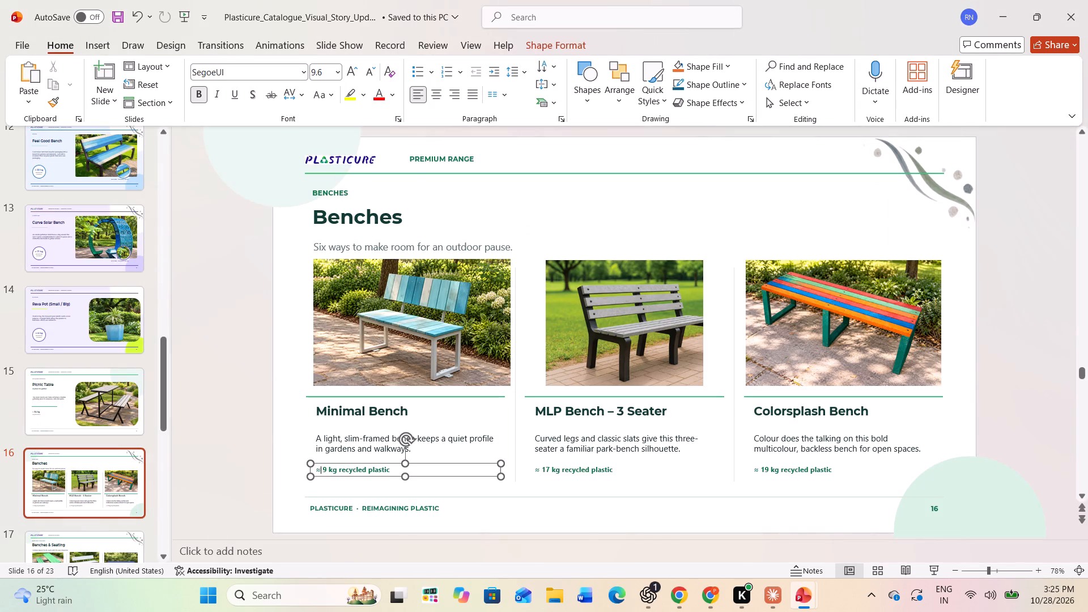
key(Right)
key(2)
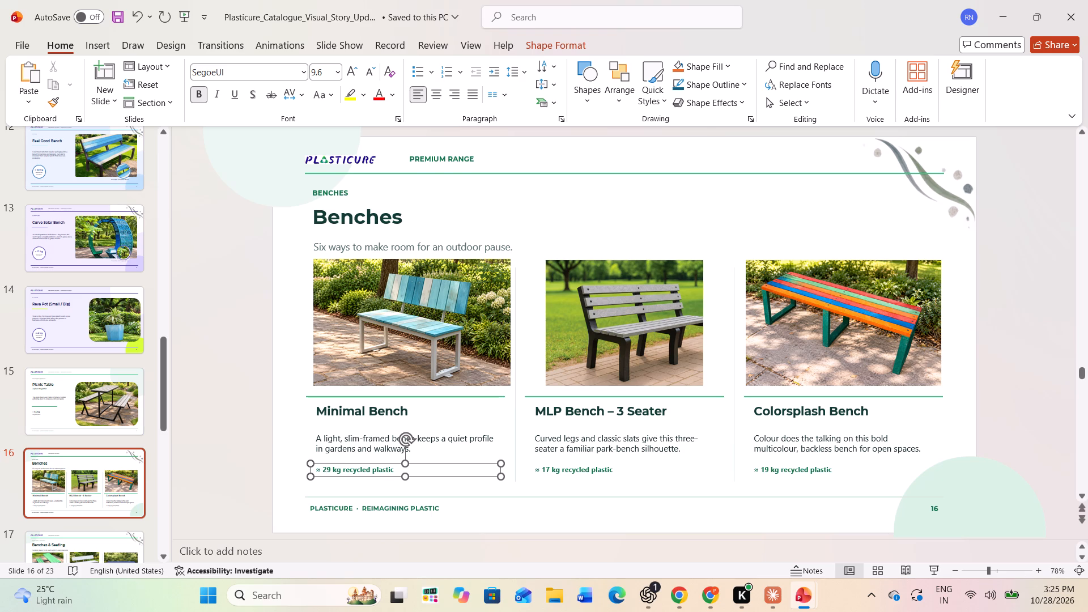
Correct the Minimal Bench's recycled plastic amount to 23 kg.
key(Right)
key(BackSpace)
key(2)
key(BackSpace)
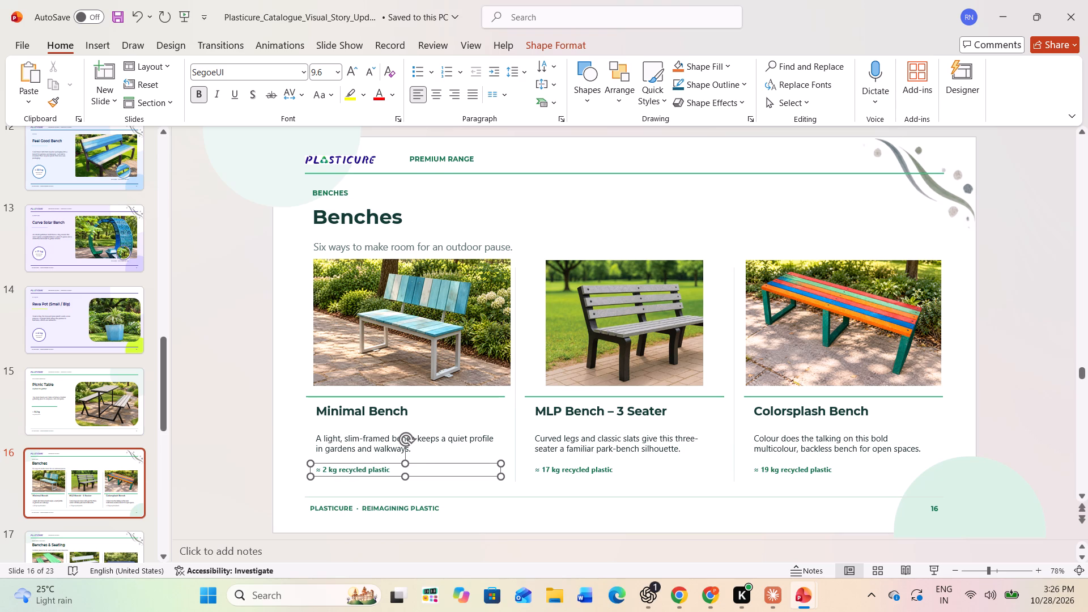
key(3)
click(575, 532)
click(576, 553)
Compare the benches on slide 17 with the draft catalogue's Premium and Regular Product tables.
key(alt+Tab)
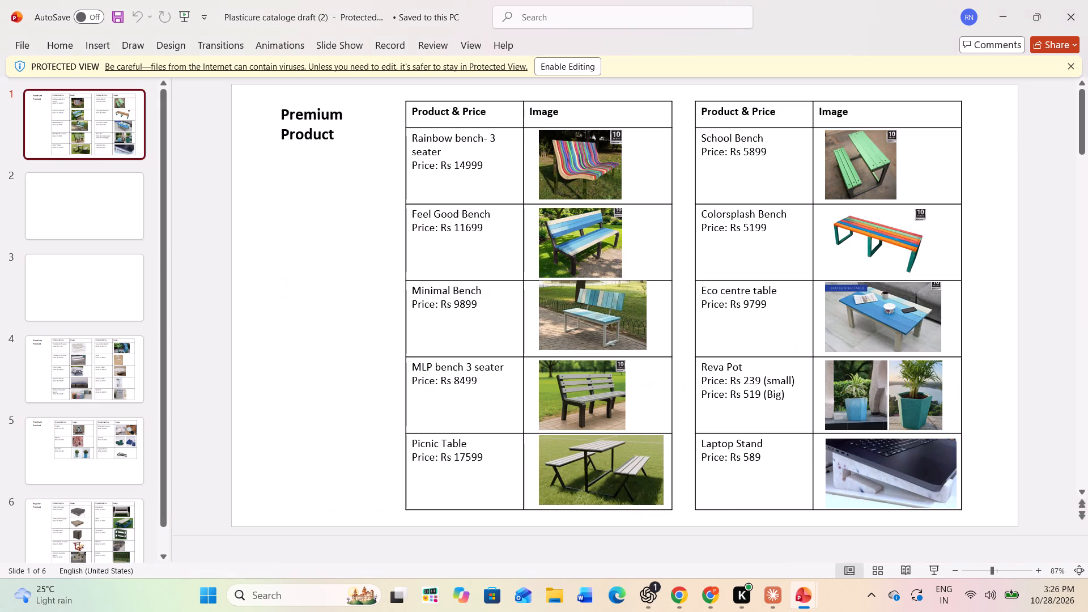
key(alt+Tab)
scroll(63, 486, down, 2)
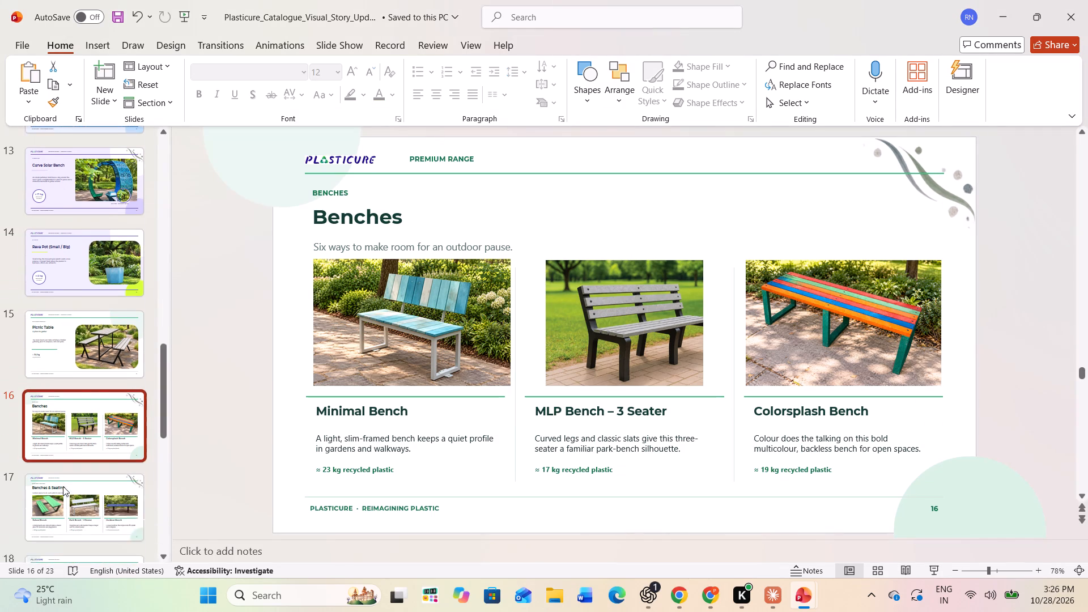
click(63, 486)
key(alt+Tab)
key(alt+Tab)
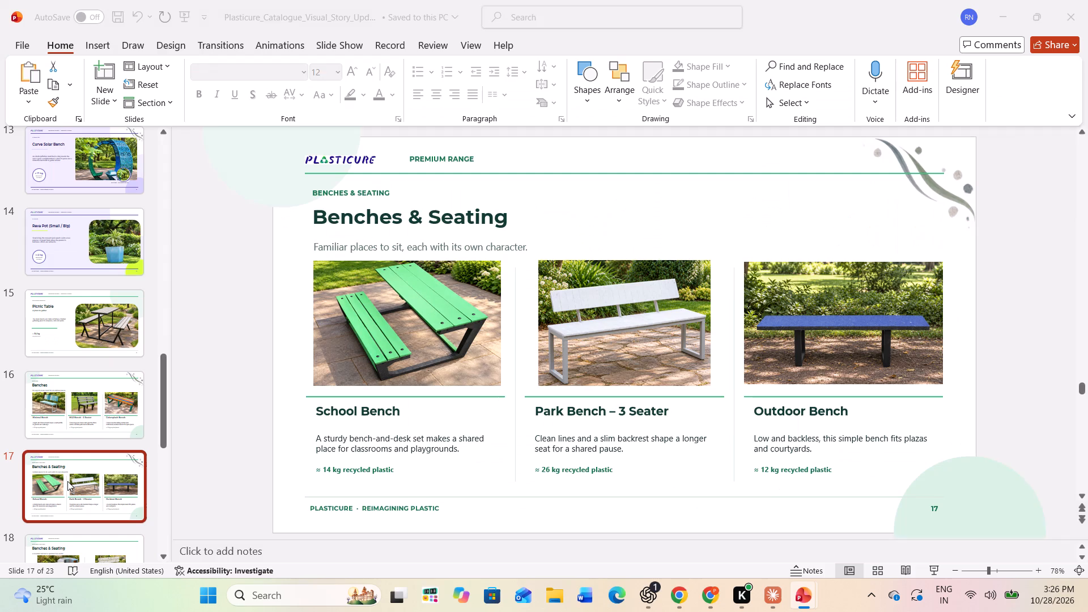
key(alt+Tab)
key(alt+Tab)
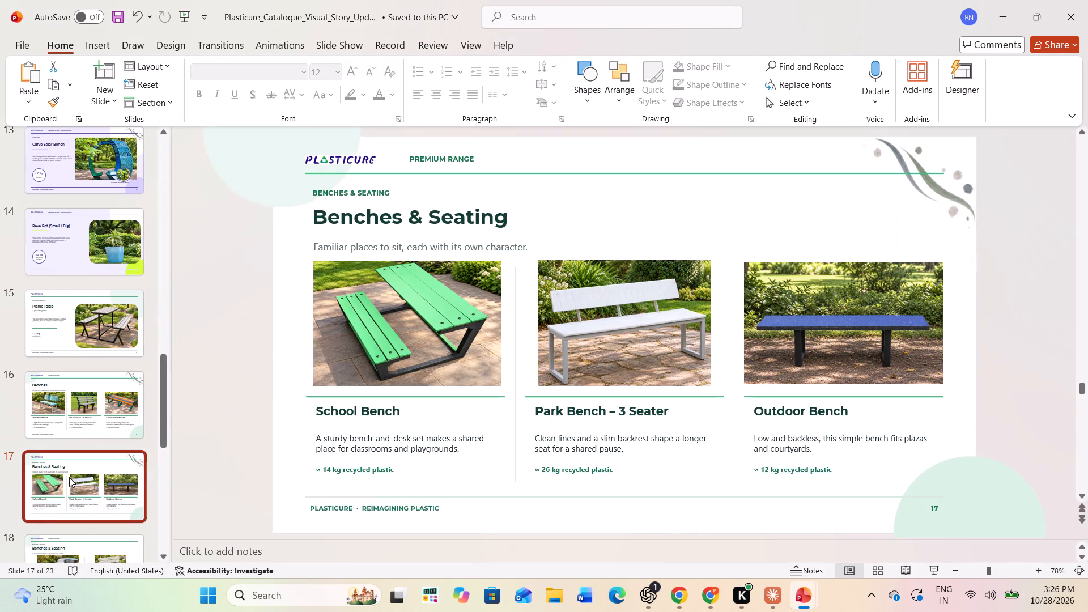
key(alt+Tab)
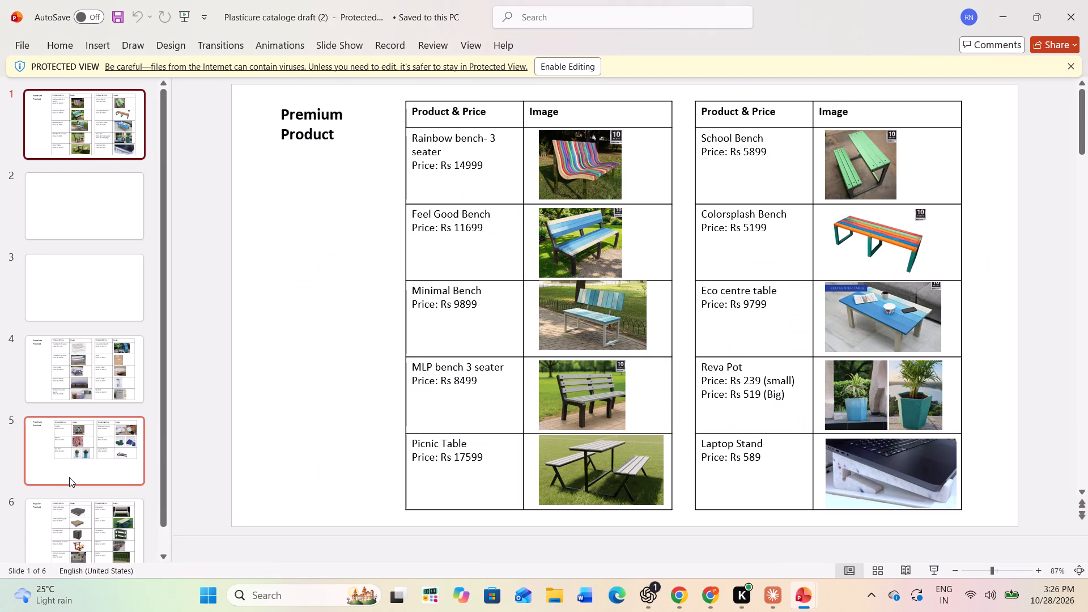
key(alt+Tab)
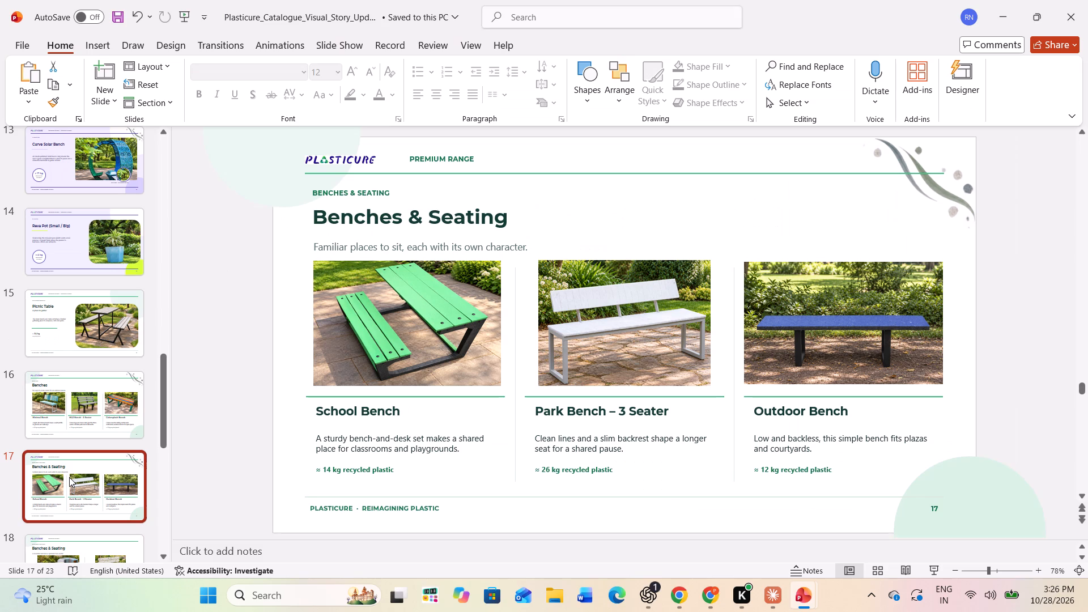
key(alt+Tab)
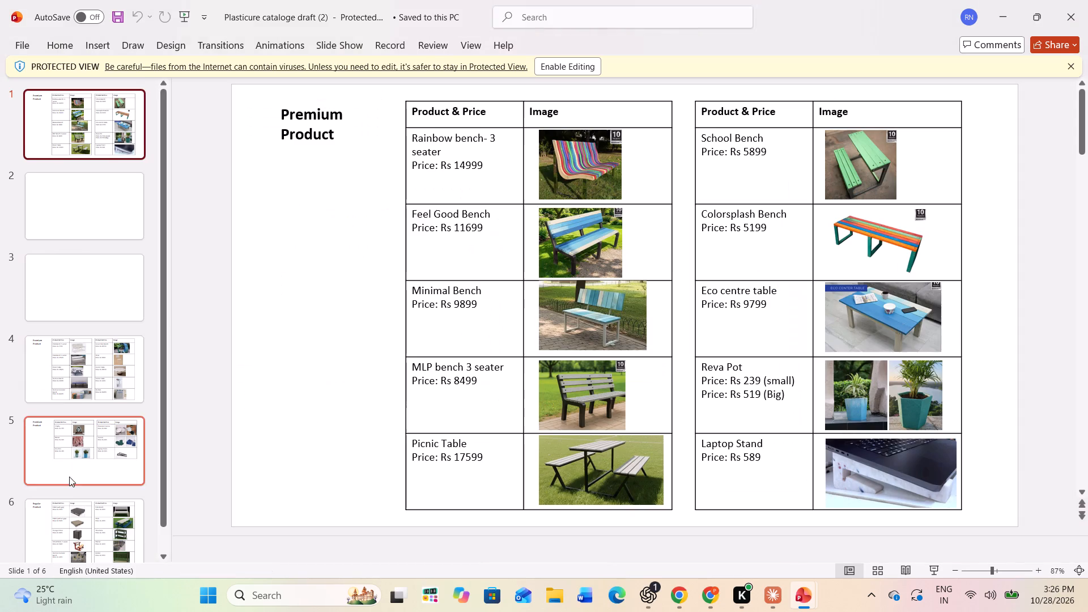
scroll(64, 488, down, 2)
click(64, 489)
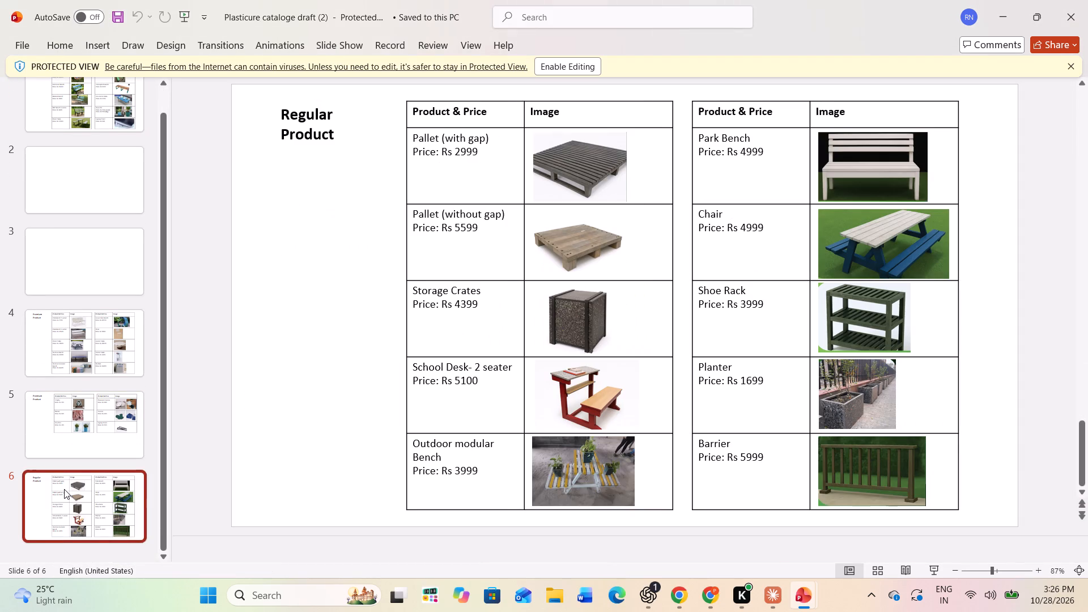
key(alt+Tab)
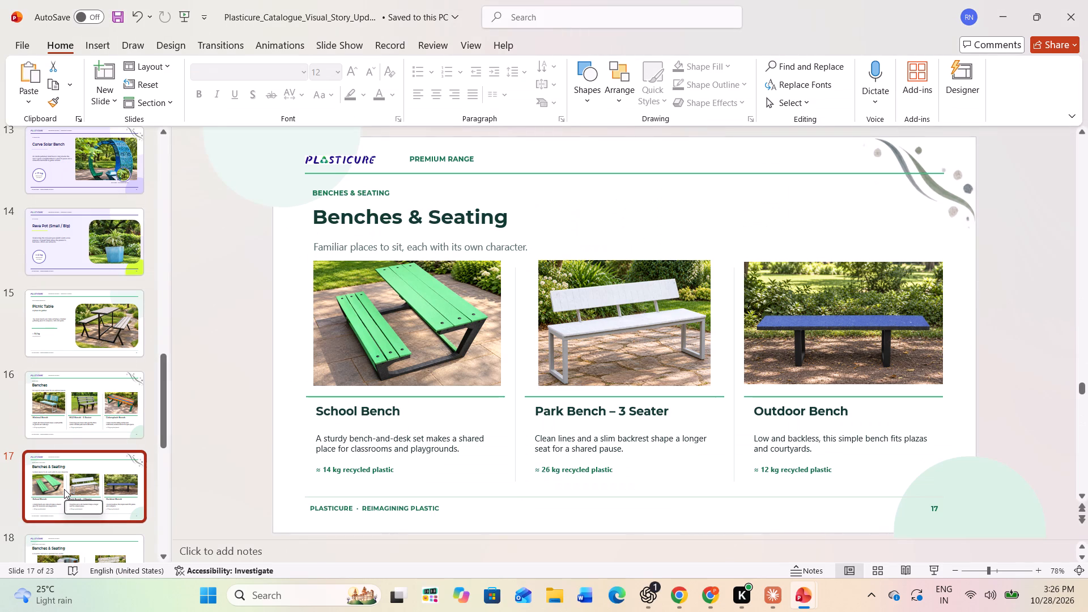
Insert the image27 bench picture from the Edited folder on slide 17 and shrink it to roughly one product column's width.
click(580, 335)
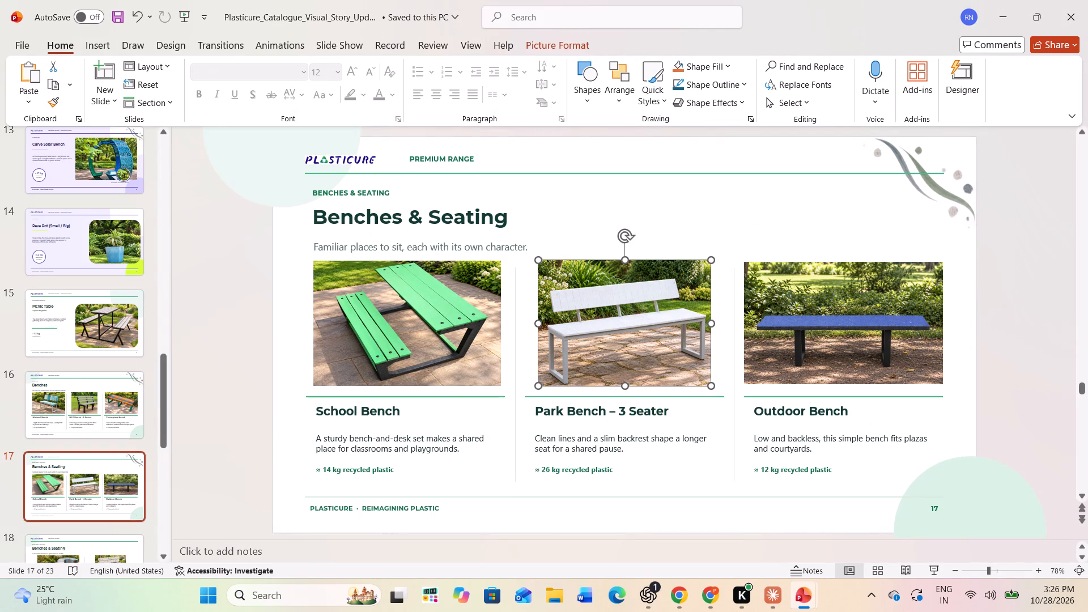
click(89, 53)
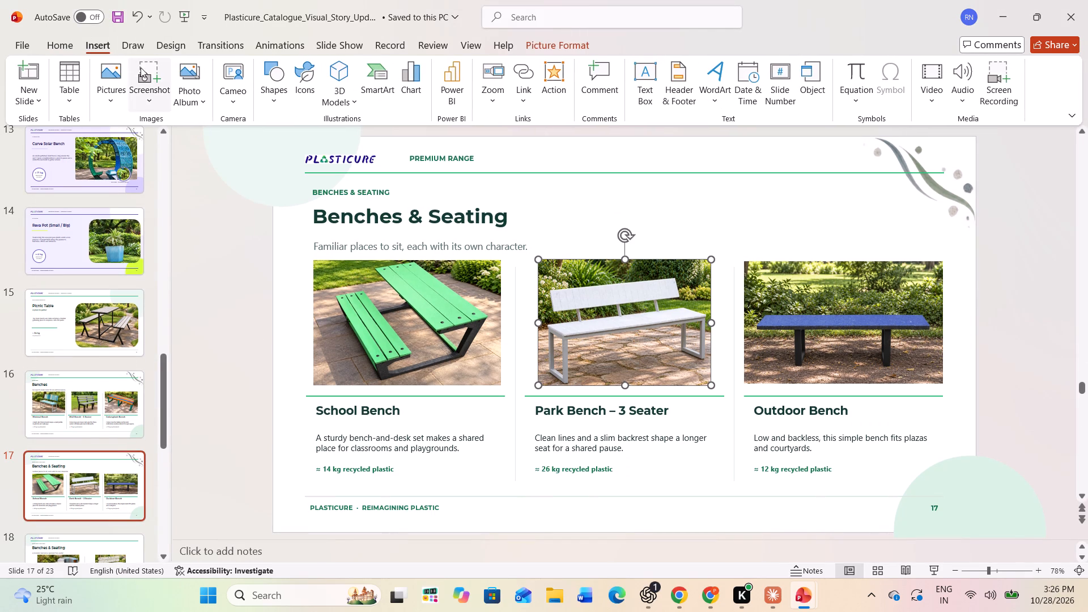
click(116, 88)
click(112, 74)
click(134, 139)
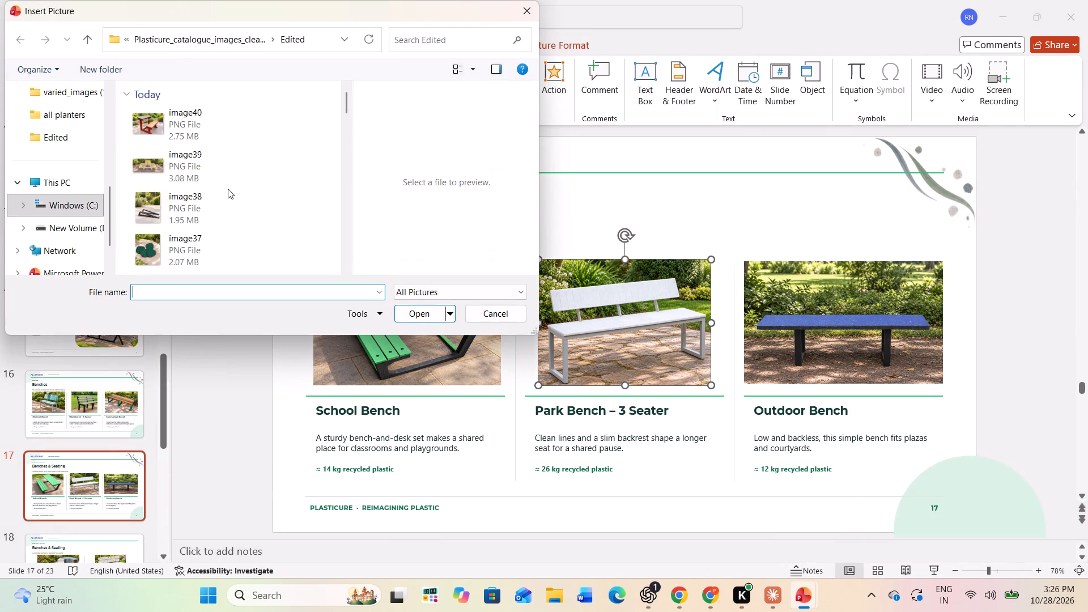
scroll(240, 179, down, 4)
click(240, 178)
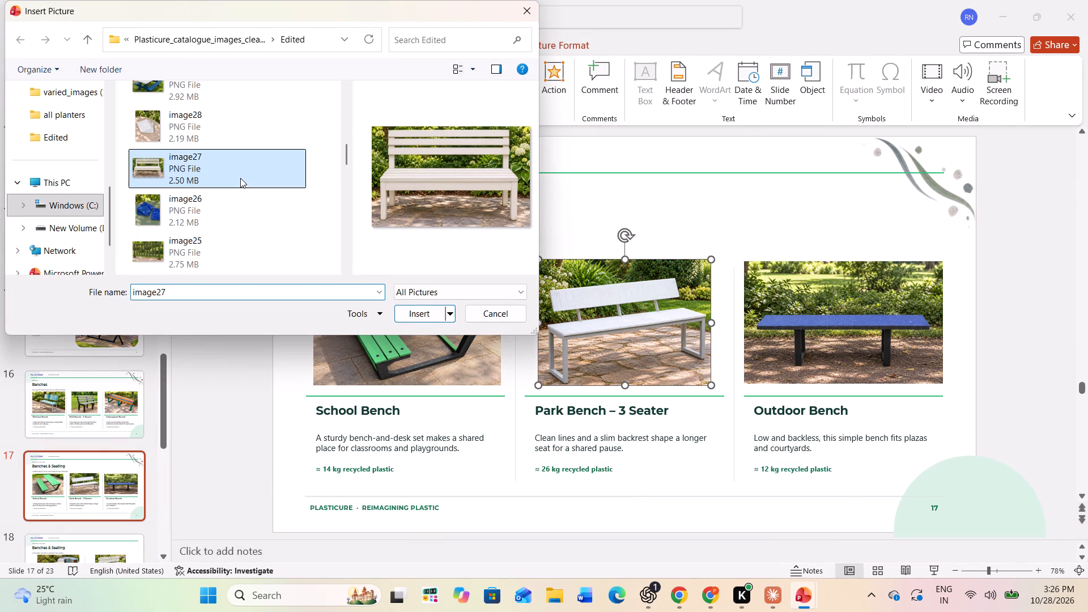
click(412, 314)
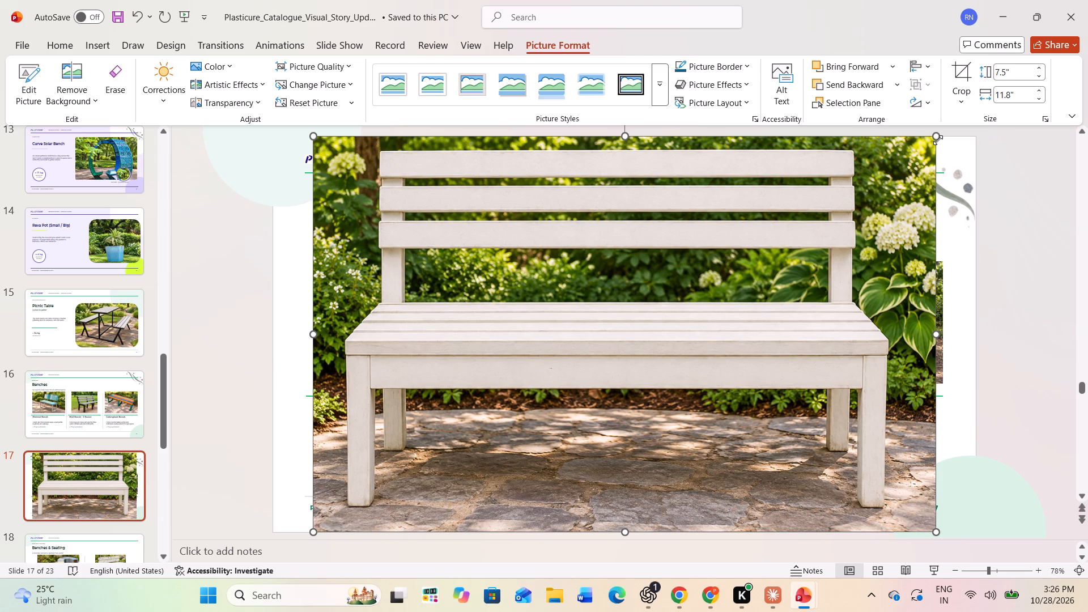
drag(937, 137, 519, 416)
Delete the old Park Bench – 3 Seater picture and fit the new bench picture in its place, reducing its height to match the neighbouring images.
click(609, 303)
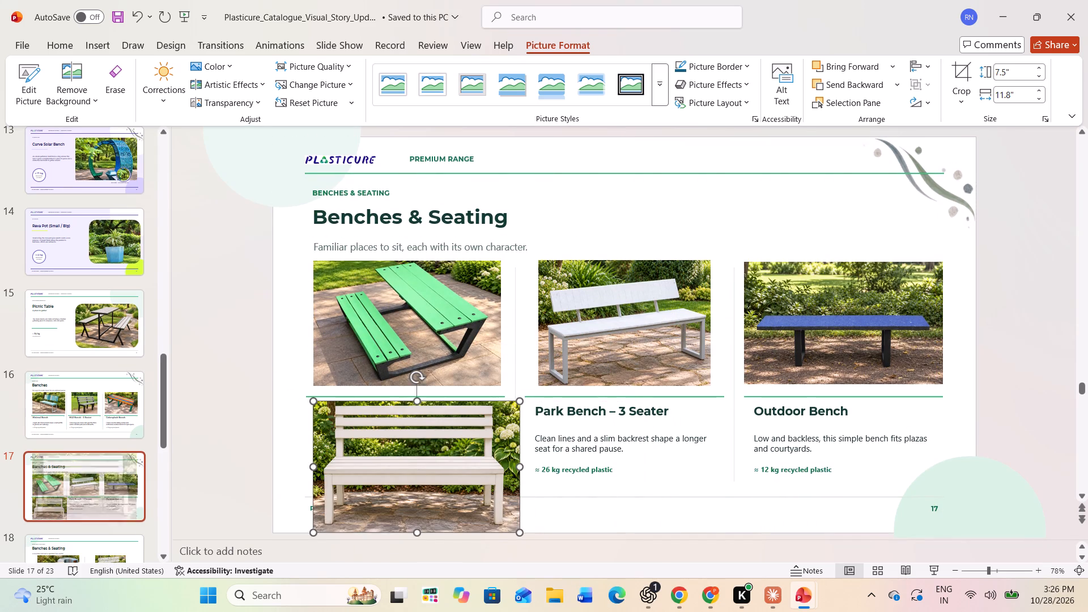
key(BackSpace)
drag(443, 457, 582, 353)
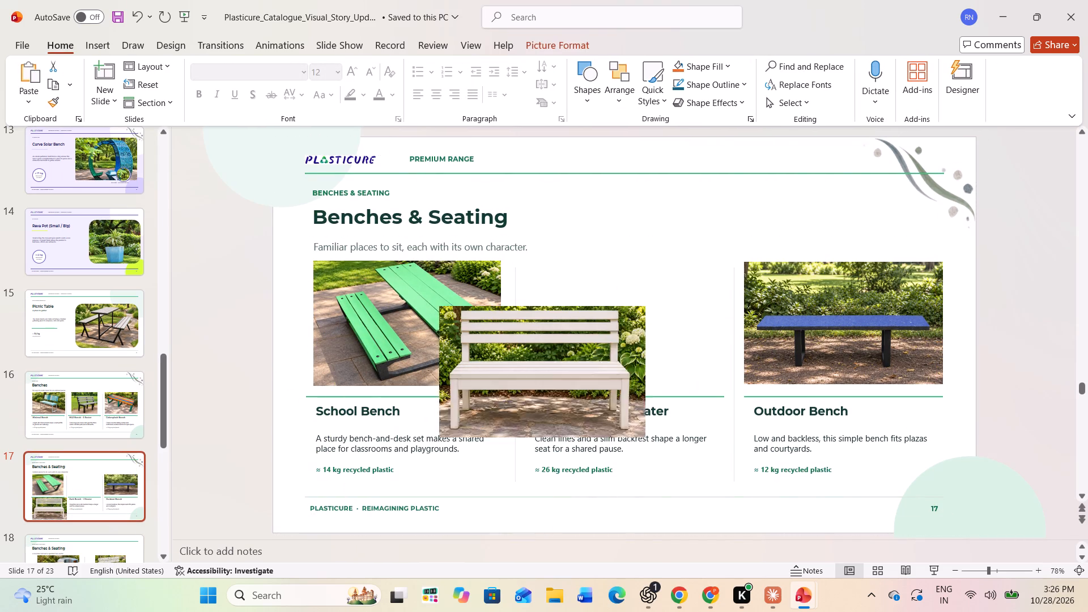
drag(582, 353, 650, 313)
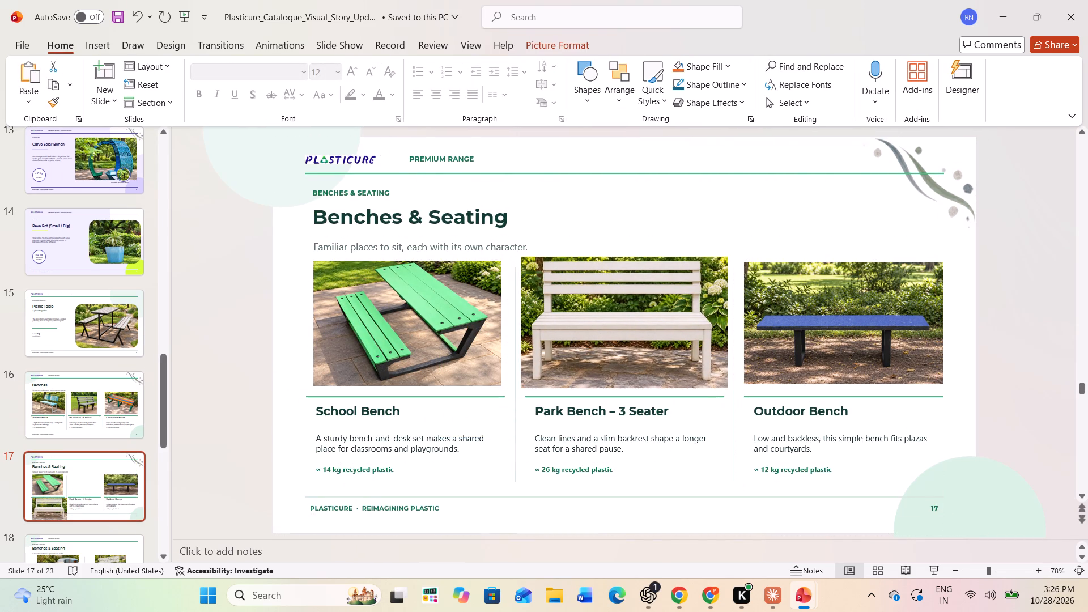
drag(650, 313, 651, 317)
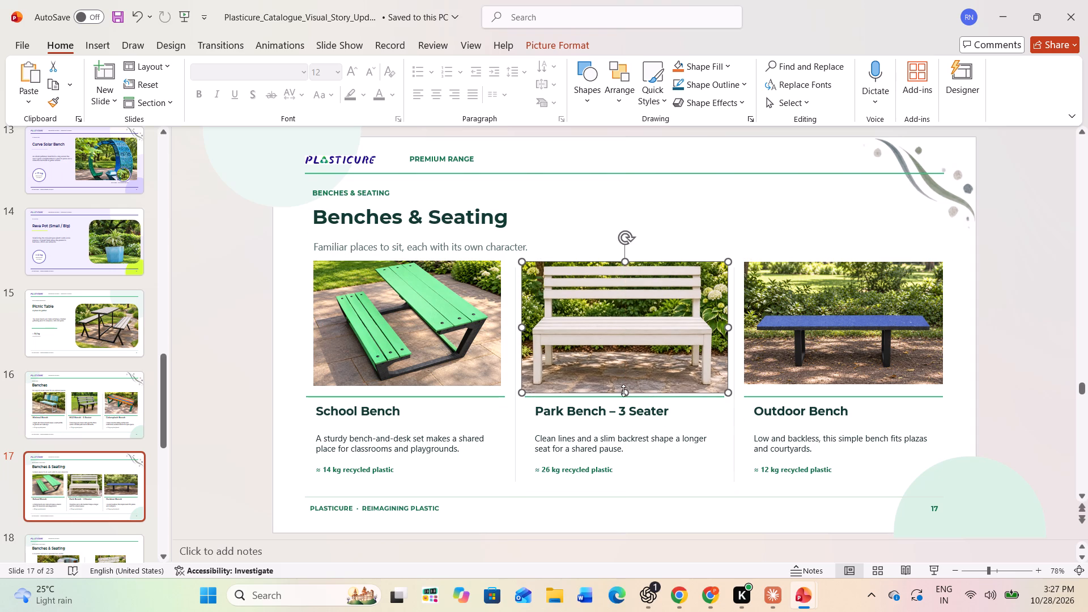
drag(623, 390, 626, 385)
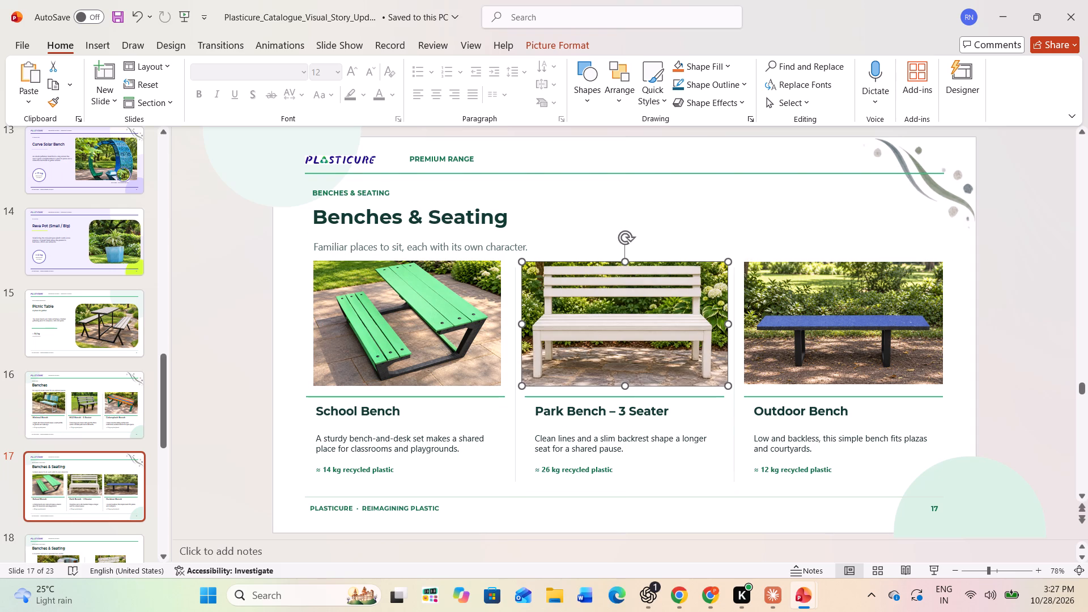
click(660, 545)
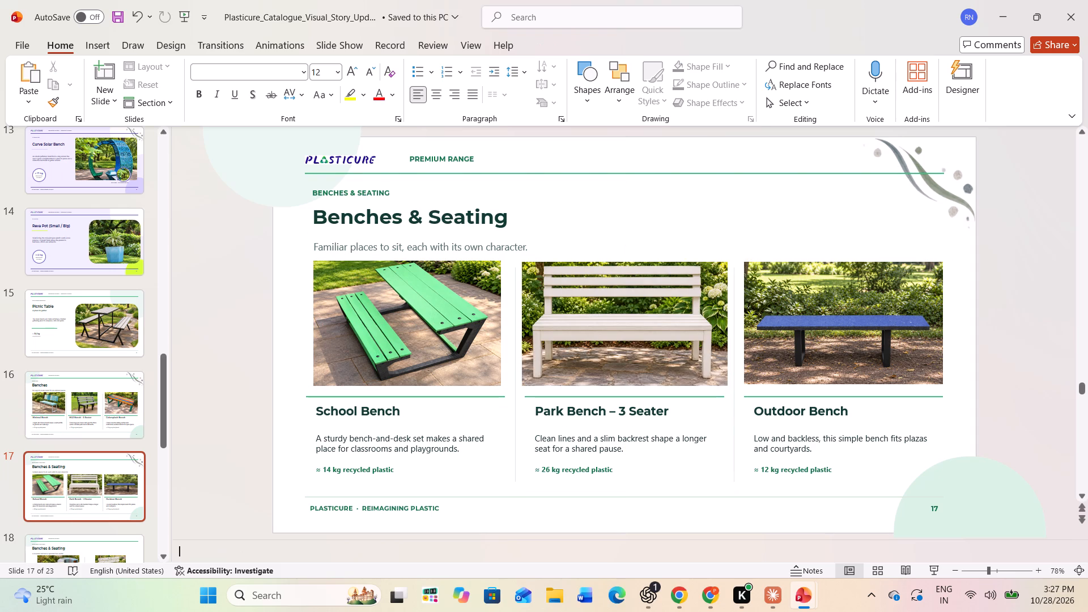
Check the draft catalogue's product tables on slides 4 to 6 against the benches on slides 17 and 18.
key(alt+Tab)
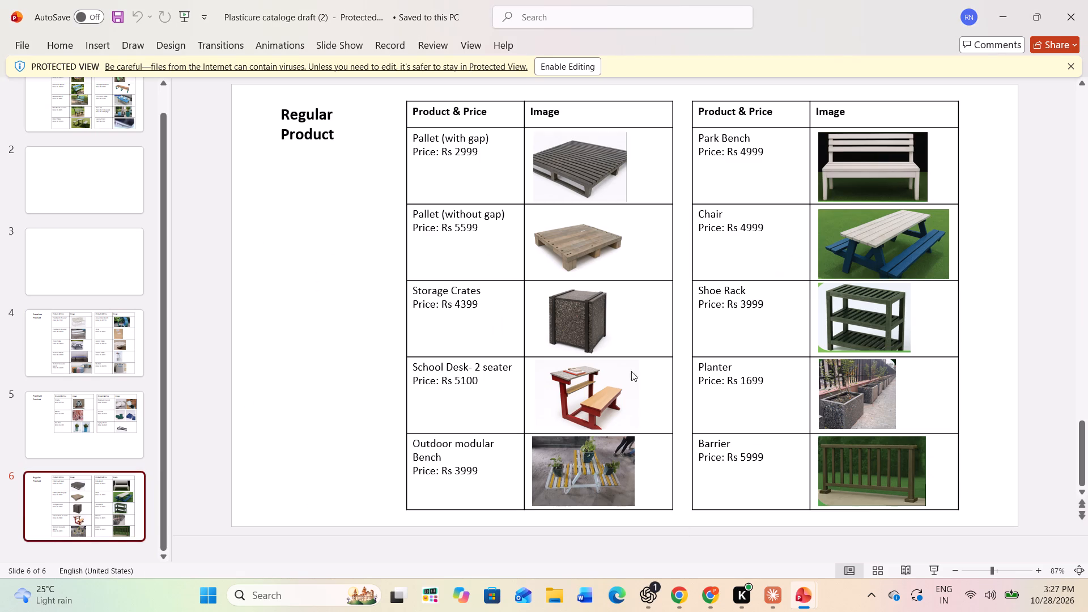
click(126, 432)
scroll(109, 481, down, 2)
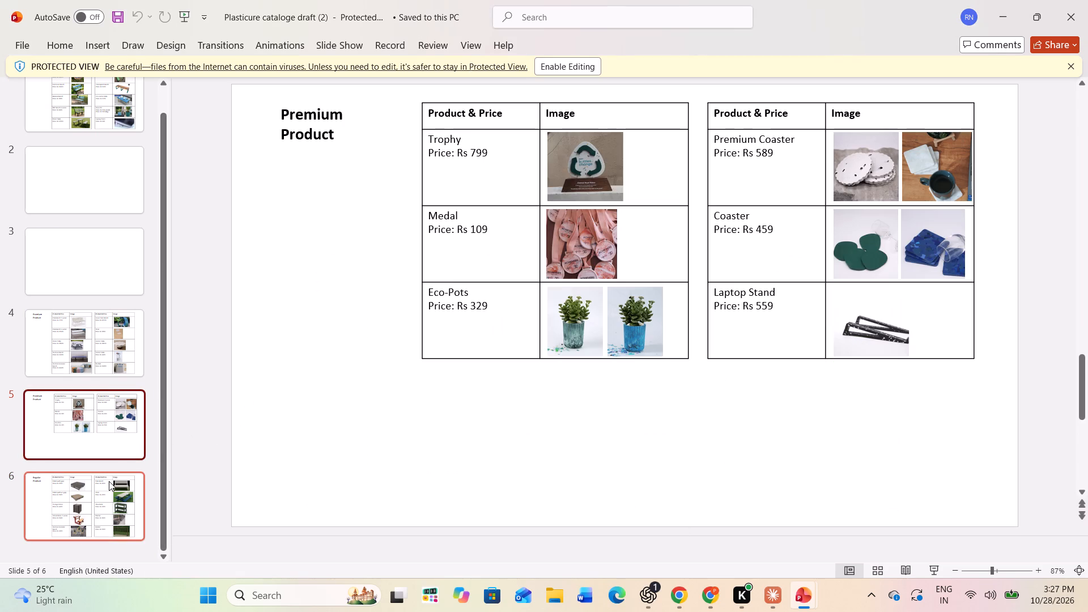
scroll(109, 481, down, 2)
click(103, 337)
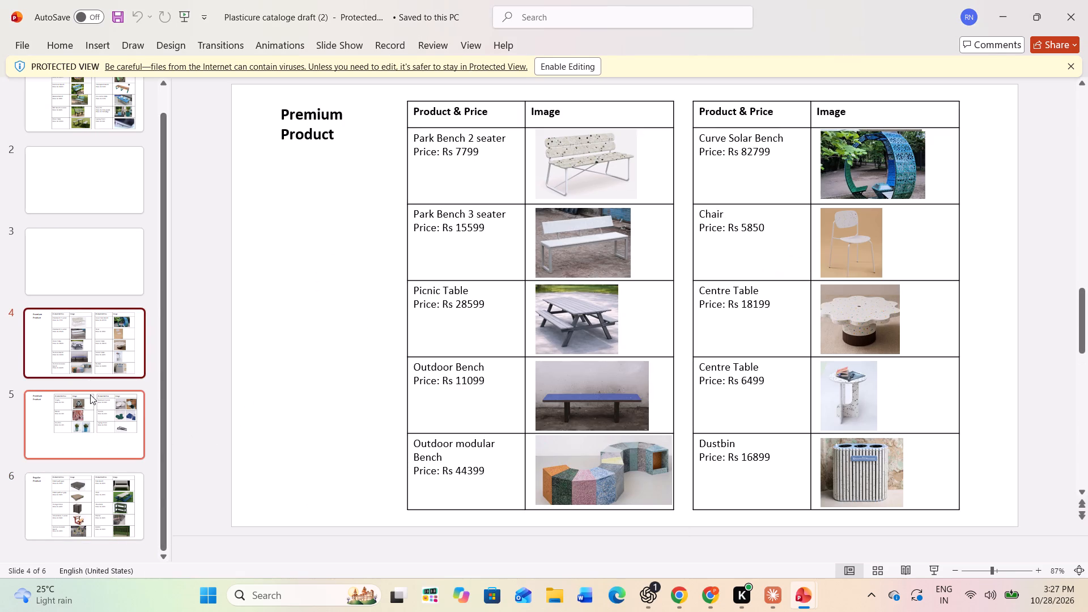
key(alt+Tab)
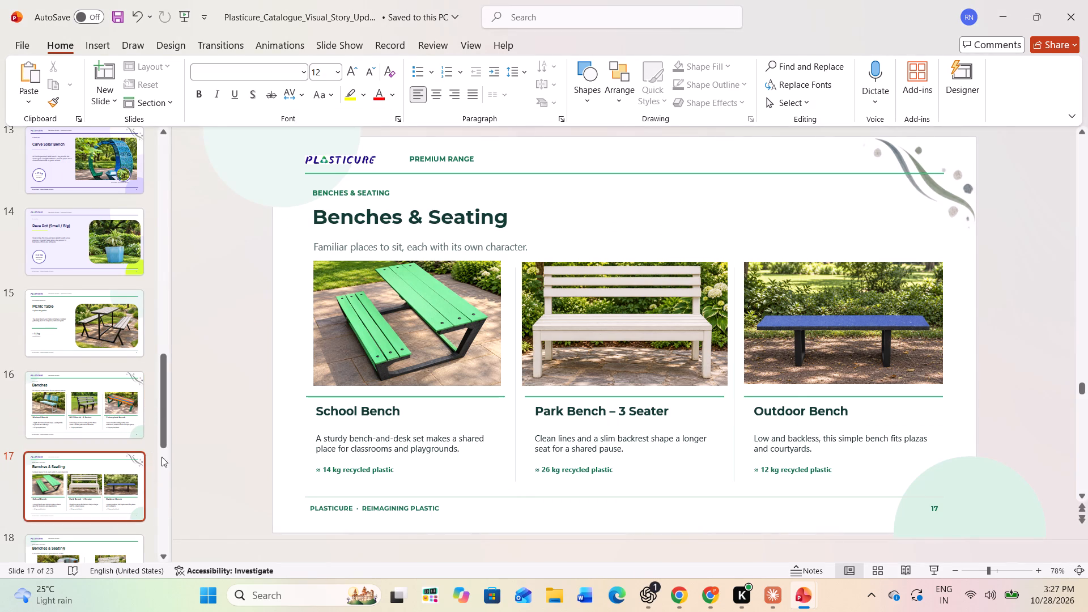
scroll(76, 467, down, 4)
click(74, 424)
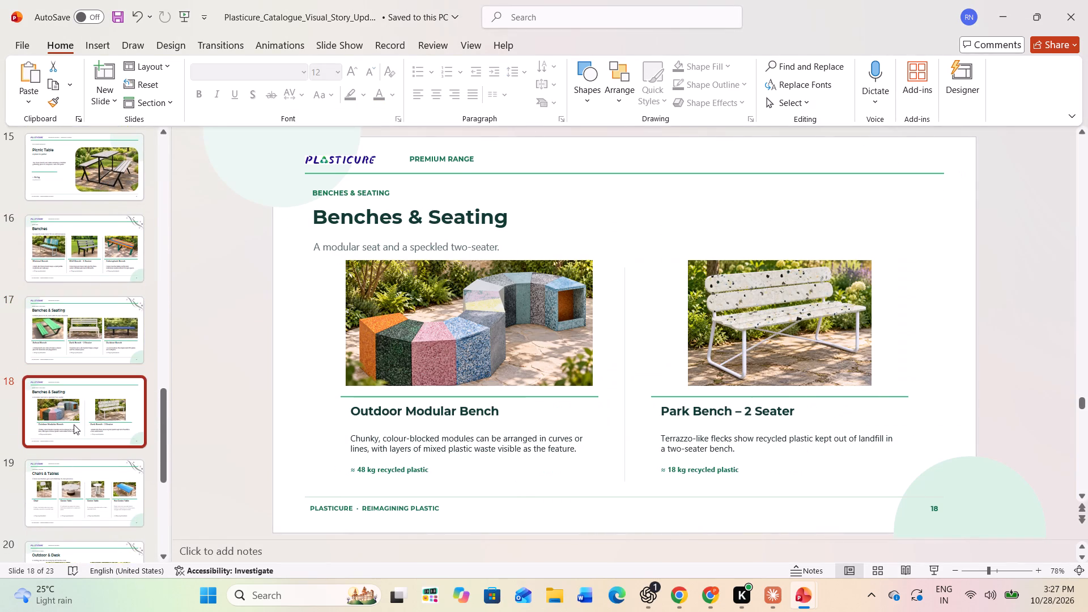
key(alt+Tab)
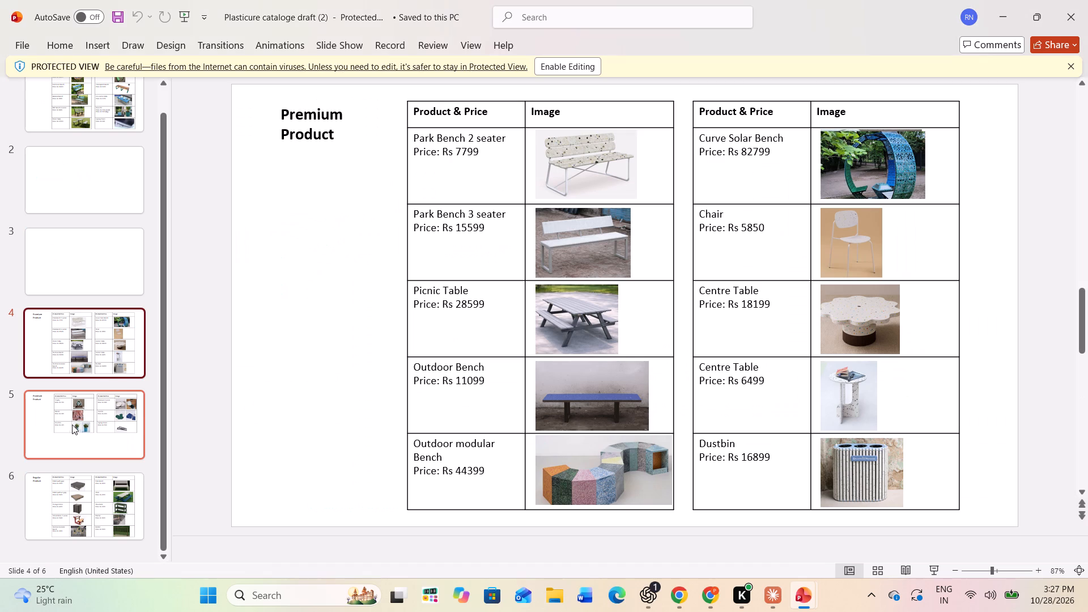
click(66, 495)
click(84, 389)
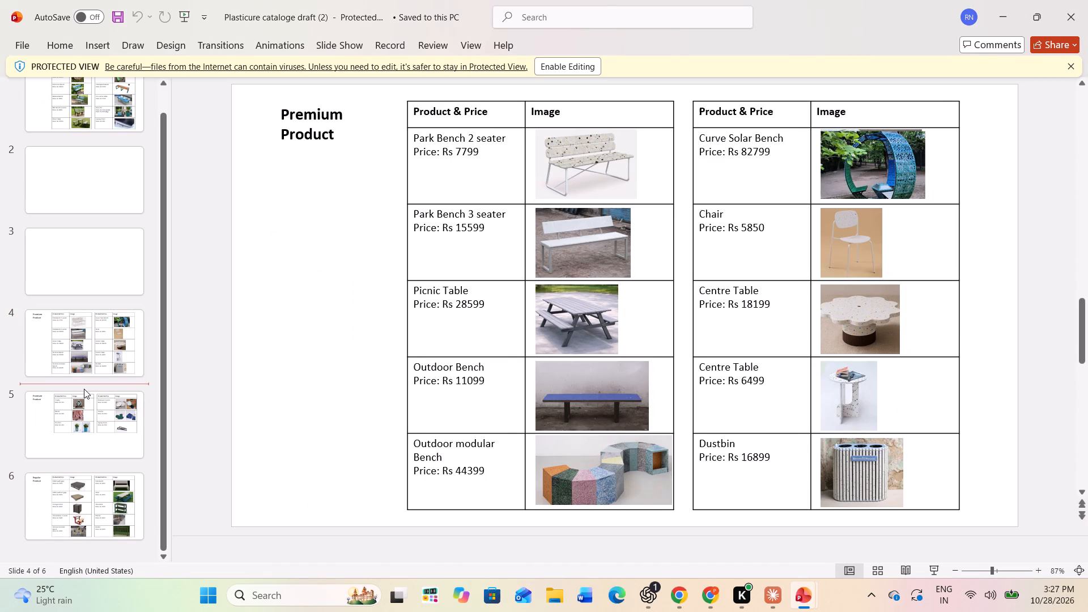
click(85, 428)
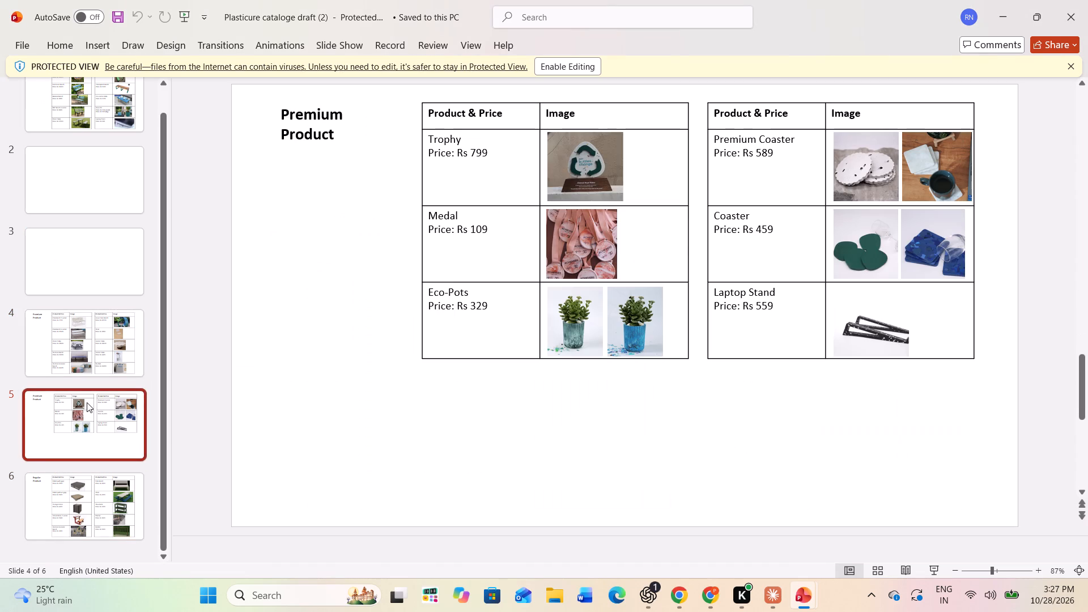
click(91, 475)
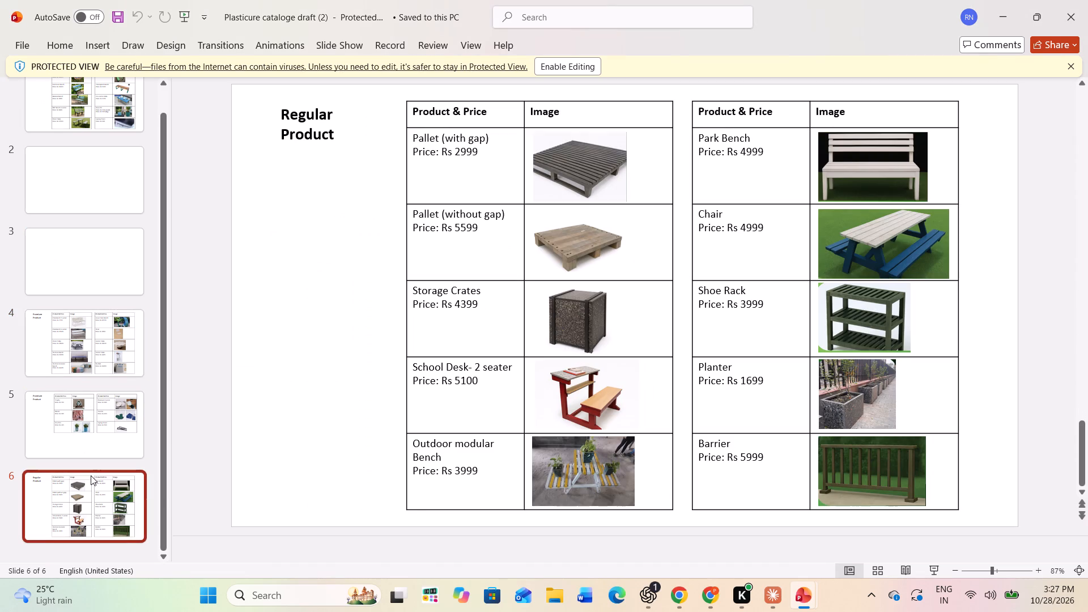
key(alt+Tab)
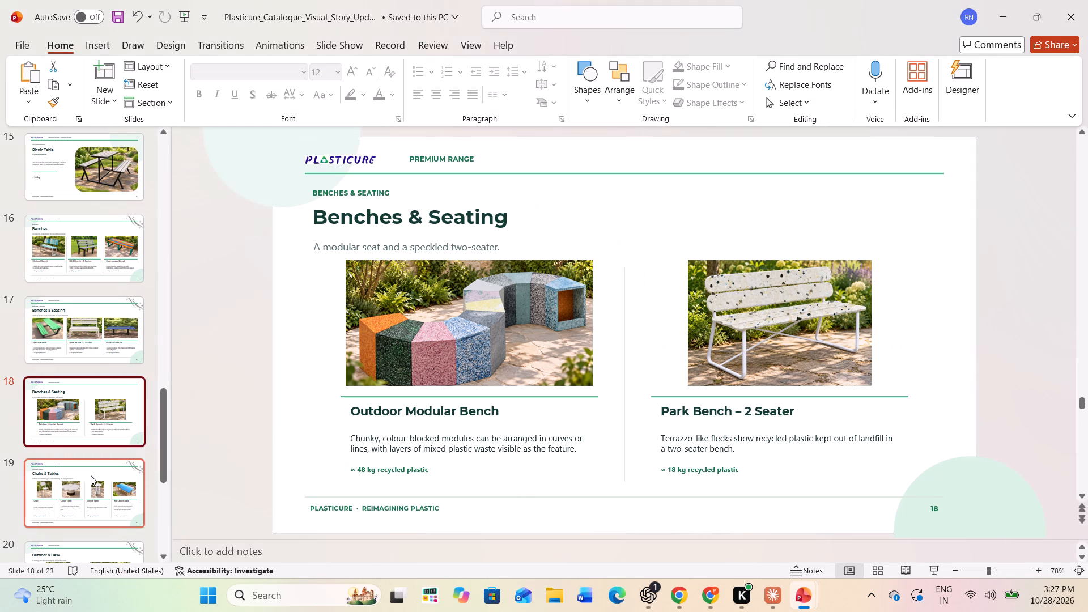
Check slide 17's benches against the draft's product tables and undo the Park Bench – 3 Seater picture replacement, restoring the original picture.
click(95, 340)
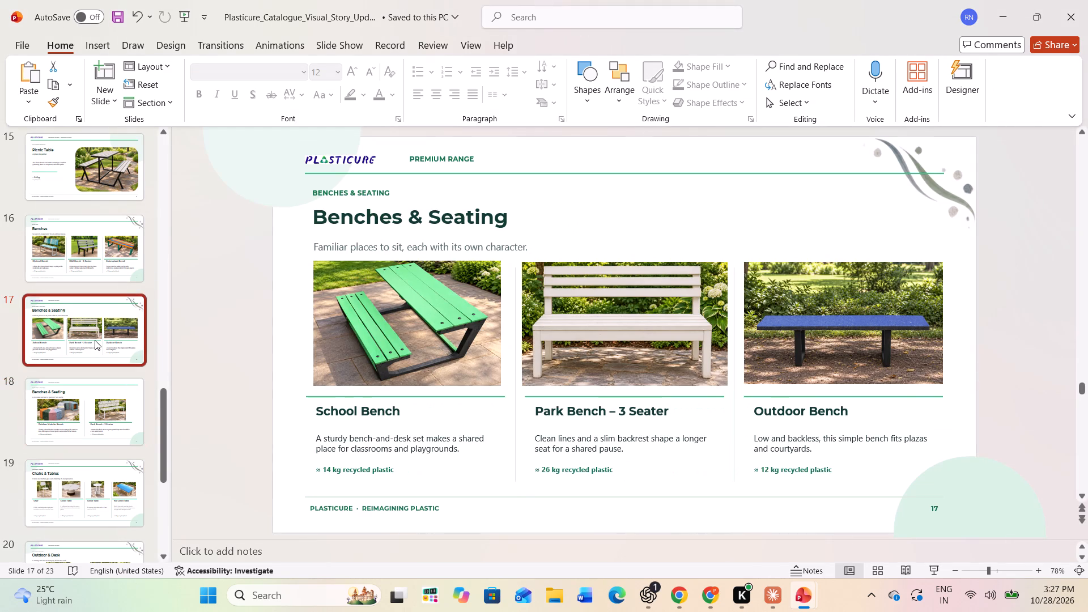
key(alt+Tab)
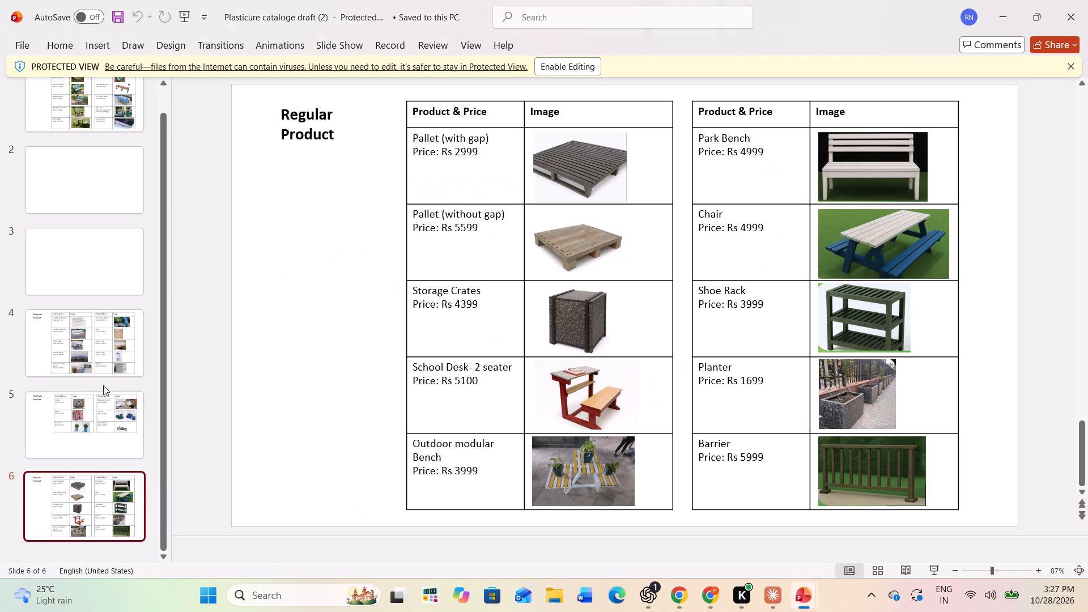
scroll(86, 267, up, 2)
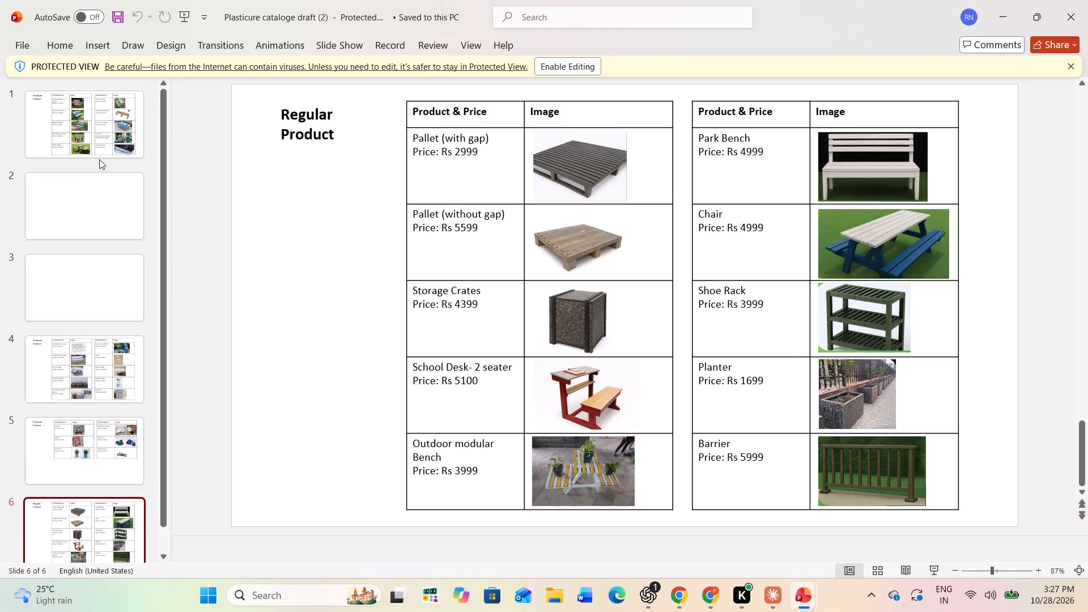
click(103, 149)
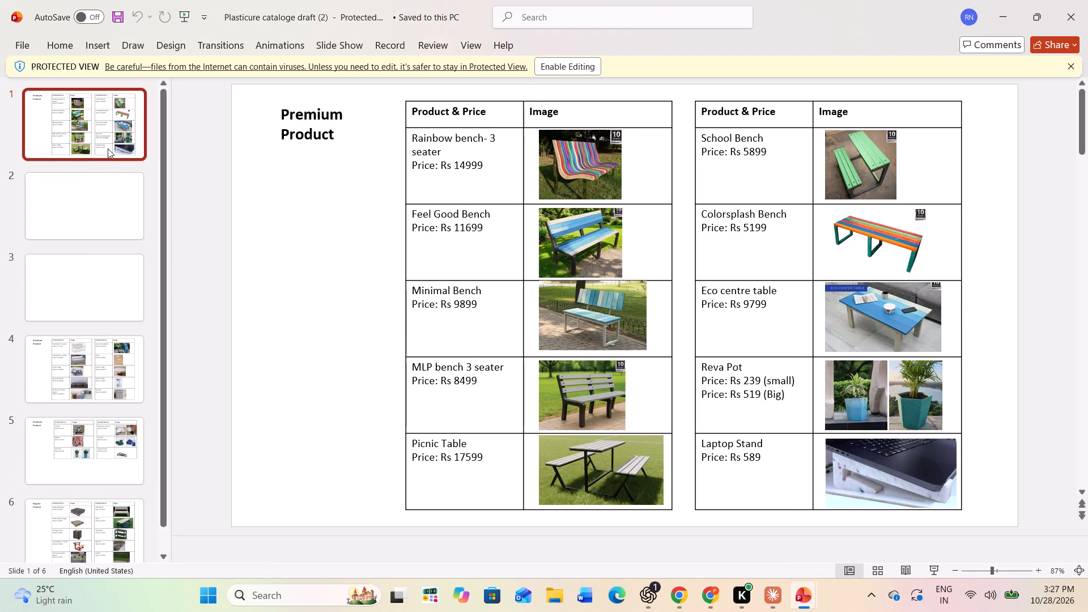
click(88, 365)
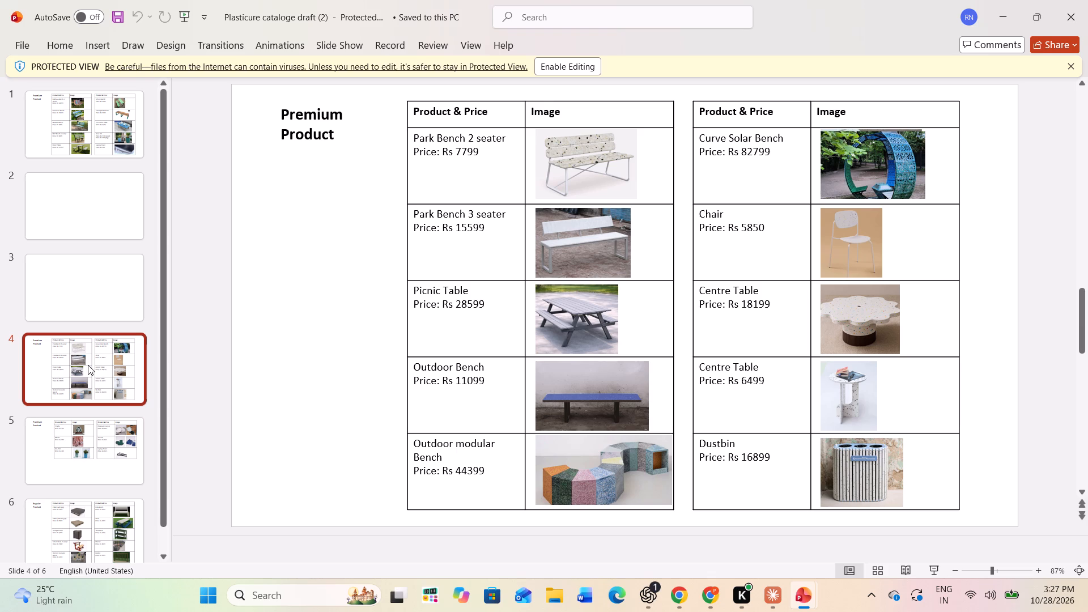
key(alt+Tab)
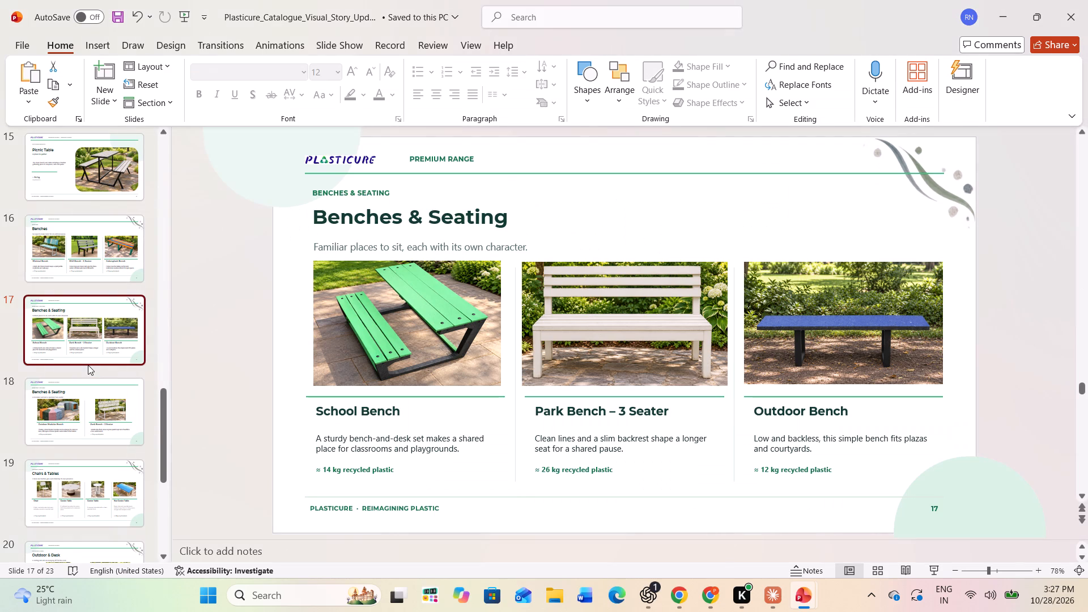
key(ctrl+z)
key(ctrl+z)
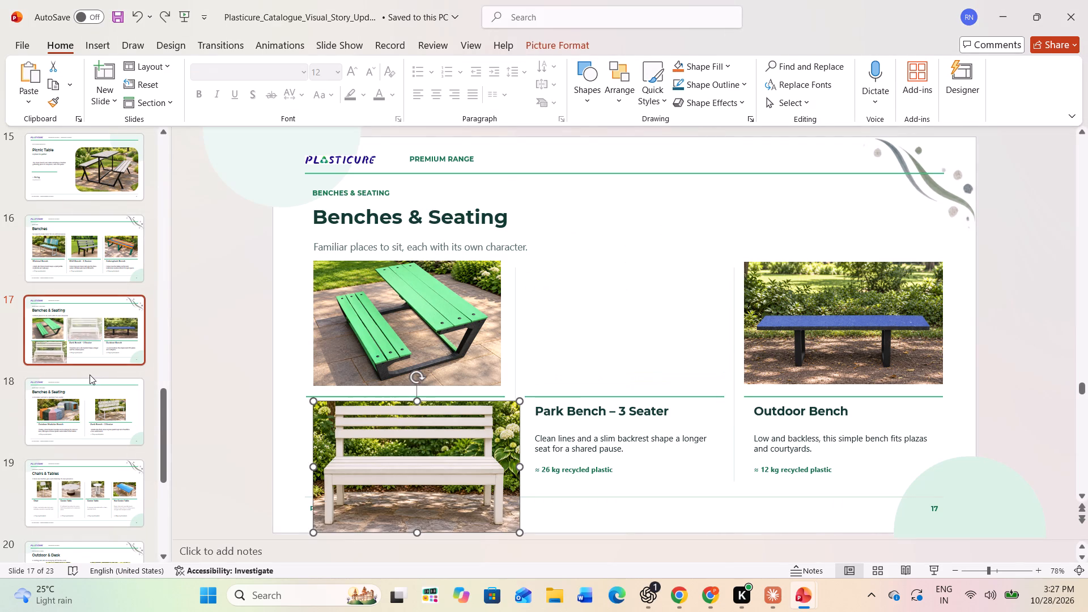
key(ctrl+z)
key(ctrl+z)
key(ctrl+z)
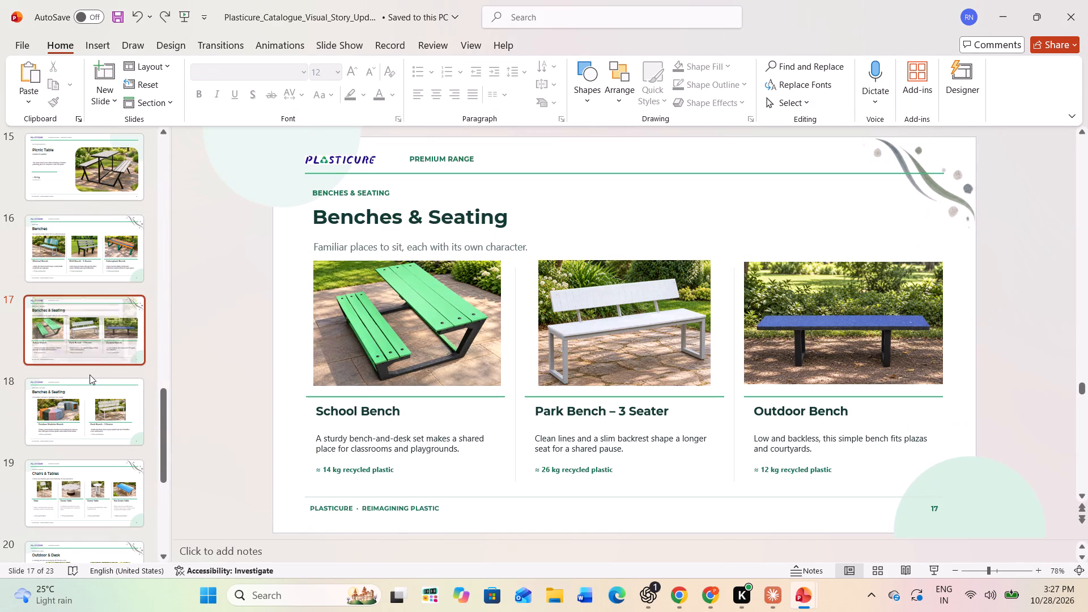
key(alt+Tab)
key(alt+Tab)
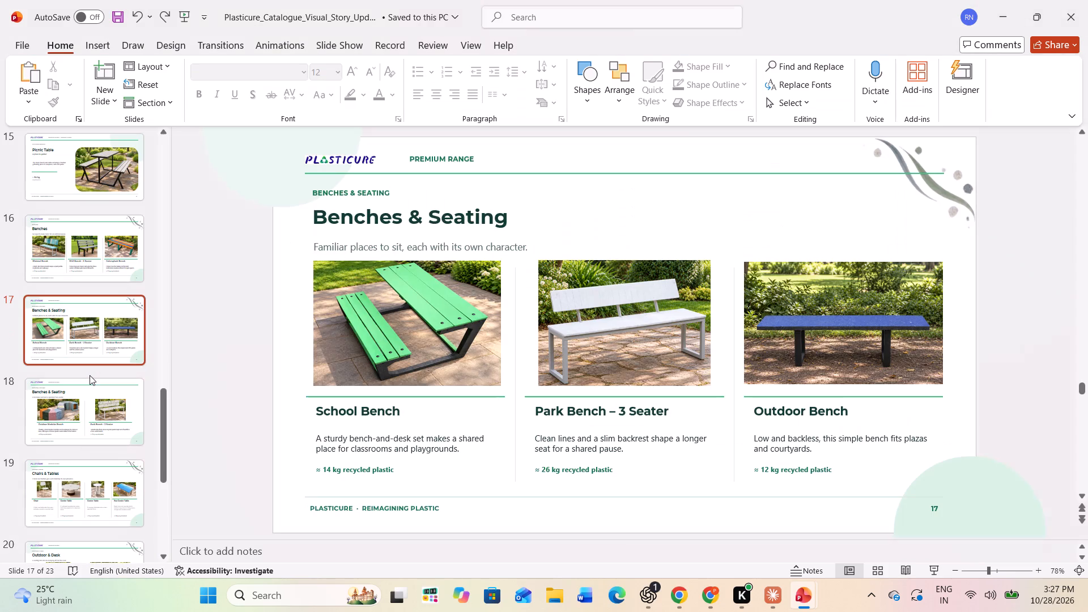
Compare the benches on slide 18 and the chairs and tables on slide 19 with the draft's Premium Product tables.
click(80, 424)
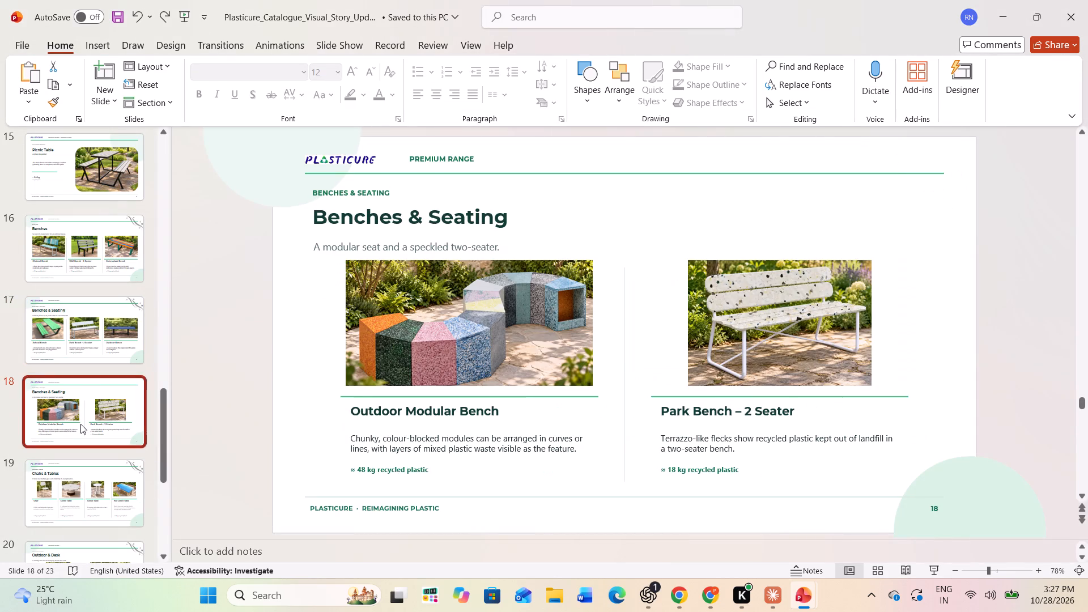
key(alt+Tab)
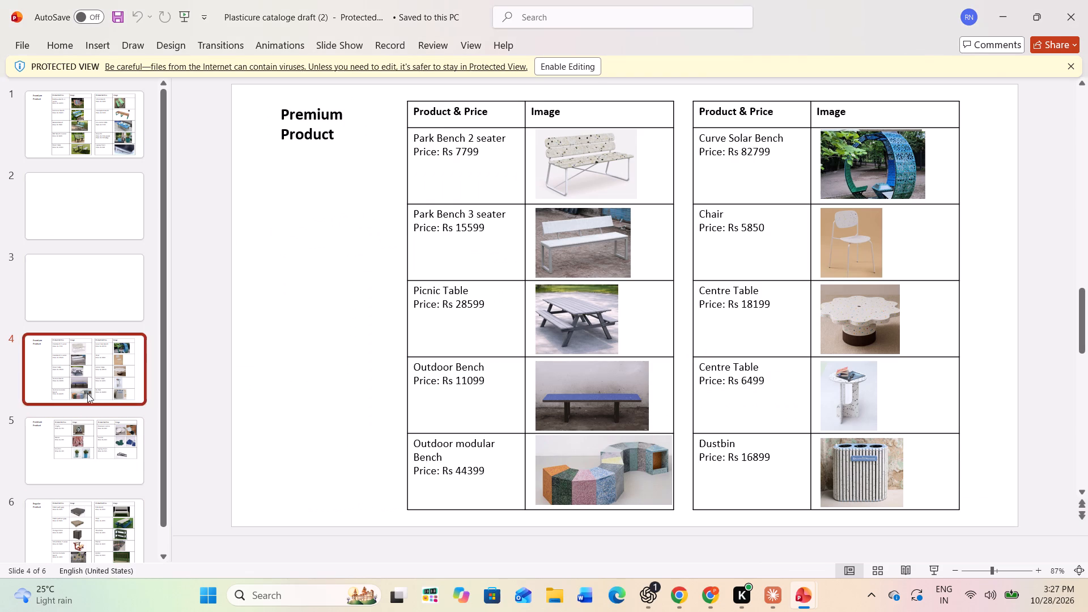
key(alt+Tab)
scroll(61, 357, down, 2)
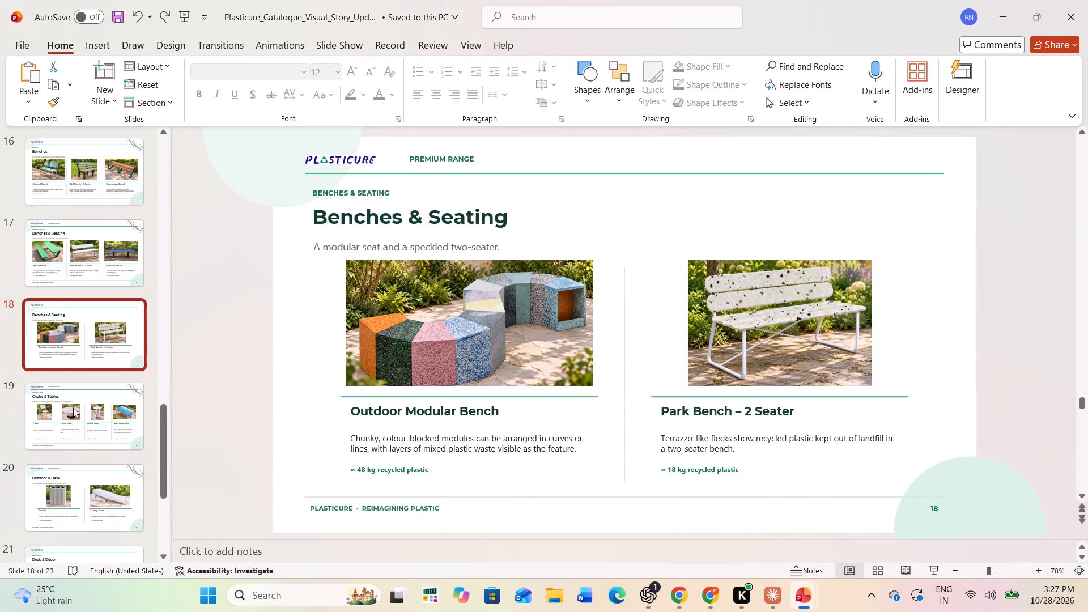
click(73, 408)
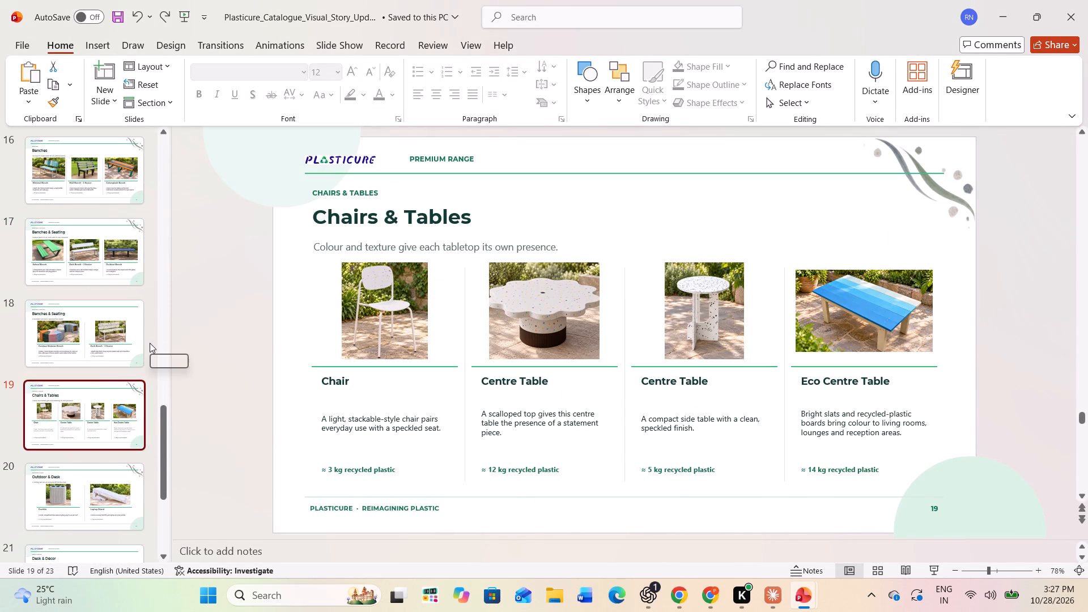
key(alt+Tab)
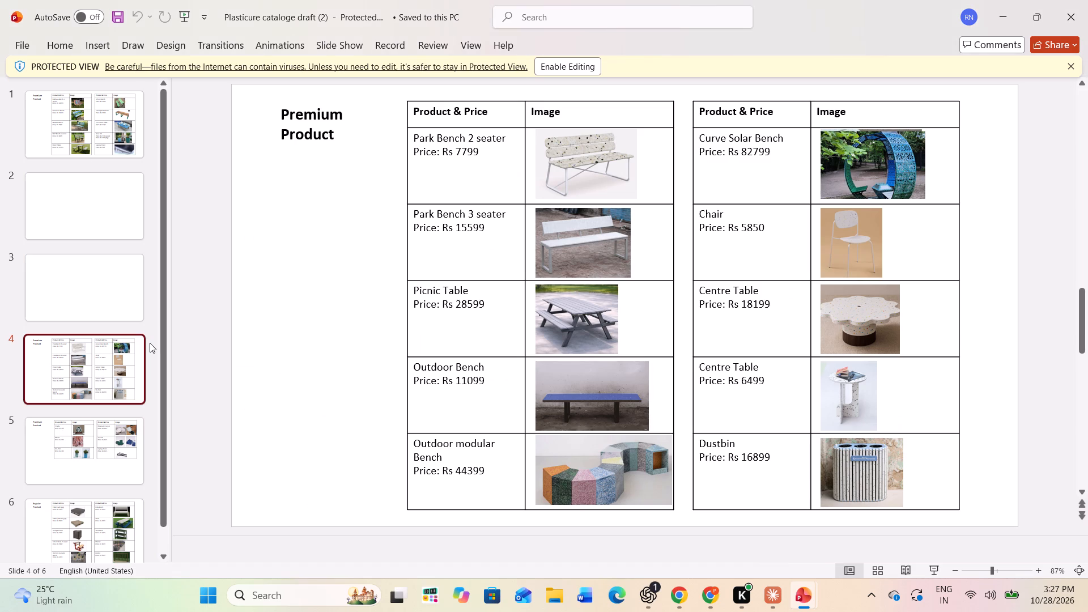
click(115, 139)
key(alt+Tab)
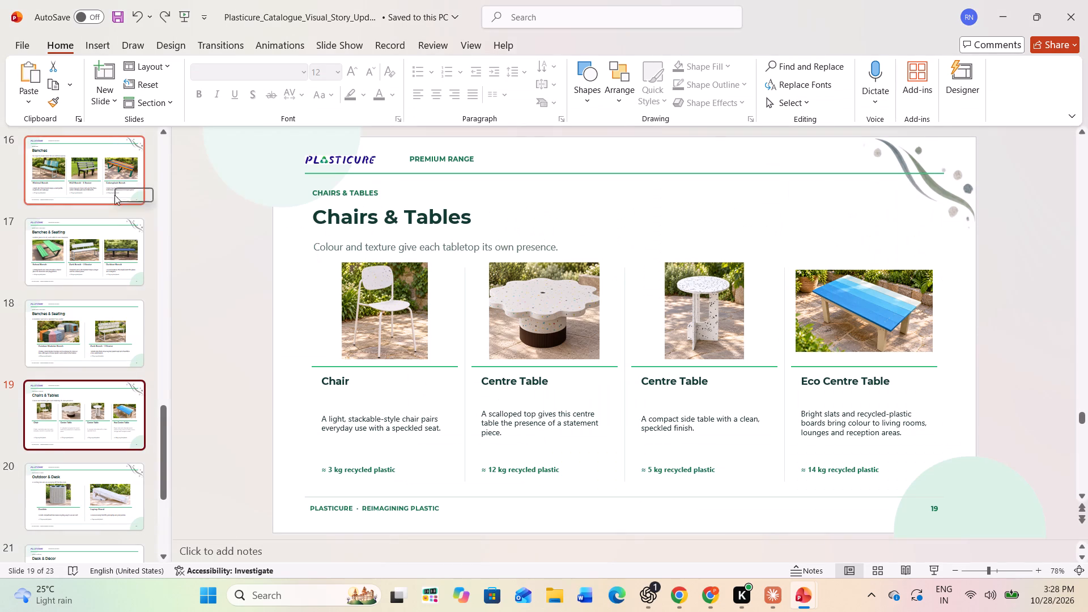
Compare the Outdoor & Desk, Desk & Décor and Gifts & Awards products on slides 20 to 22 with the draft's Premium Product tables.
scroll(118, 287, down, 4)
click(117, 325)
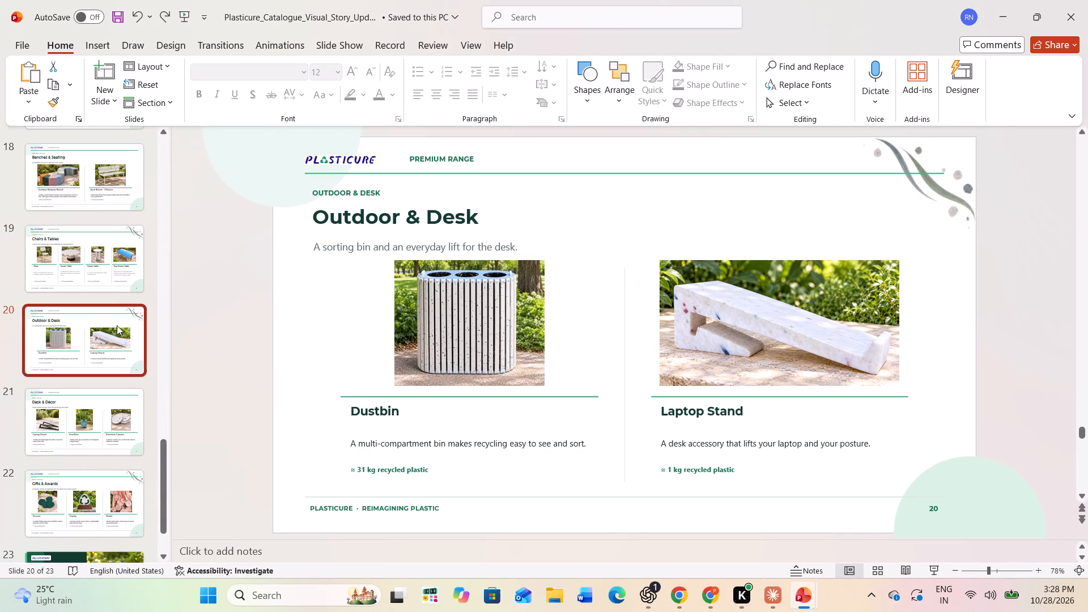
scroll(112, 384, down, 1)
click(108, 410)
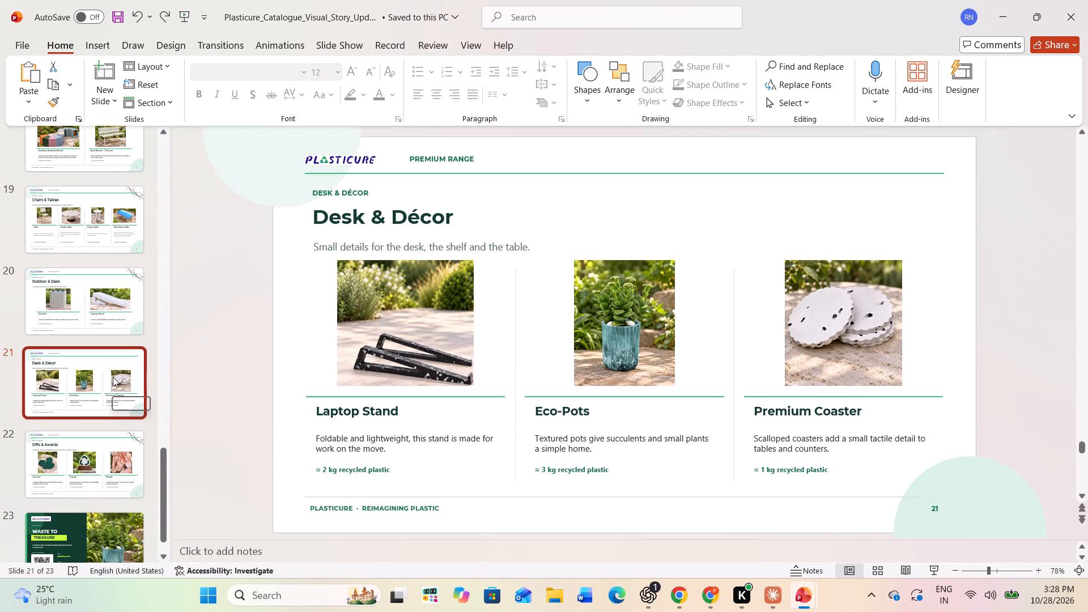
scroll(113, 377, down, 2)
click(92, 393)
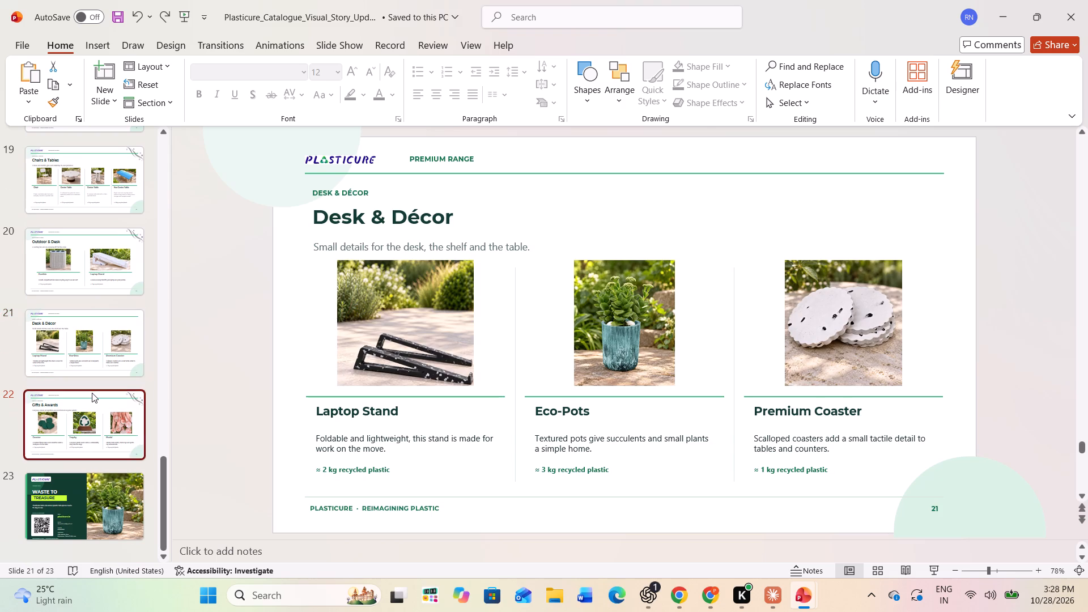
scroll(101, 341, up, 8)
scroll(101, 341, down, 6)
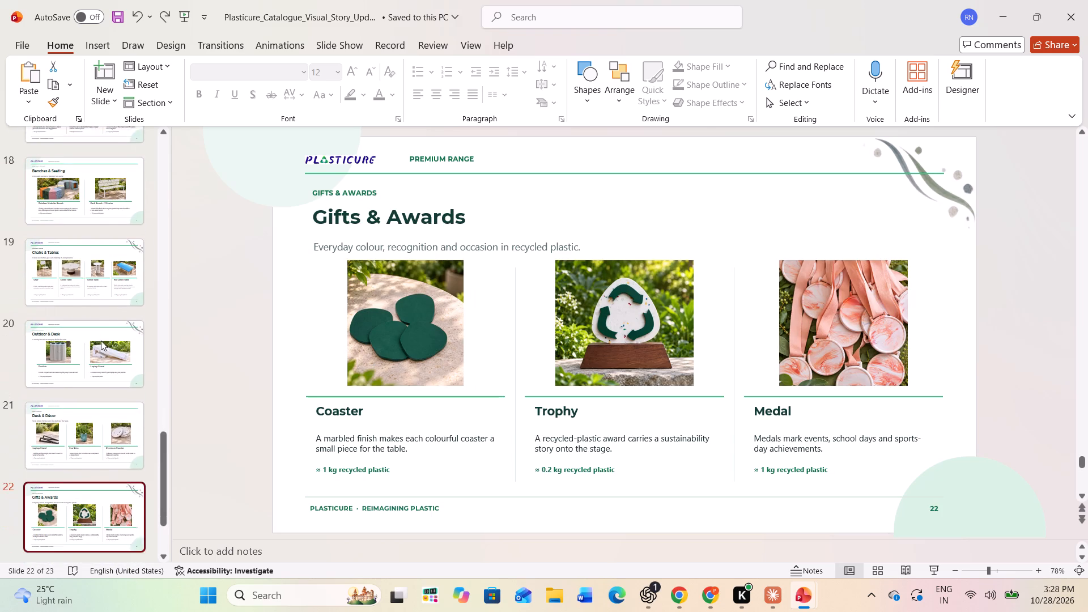
scroll(93, 406, down, 5)
click(100, 355)
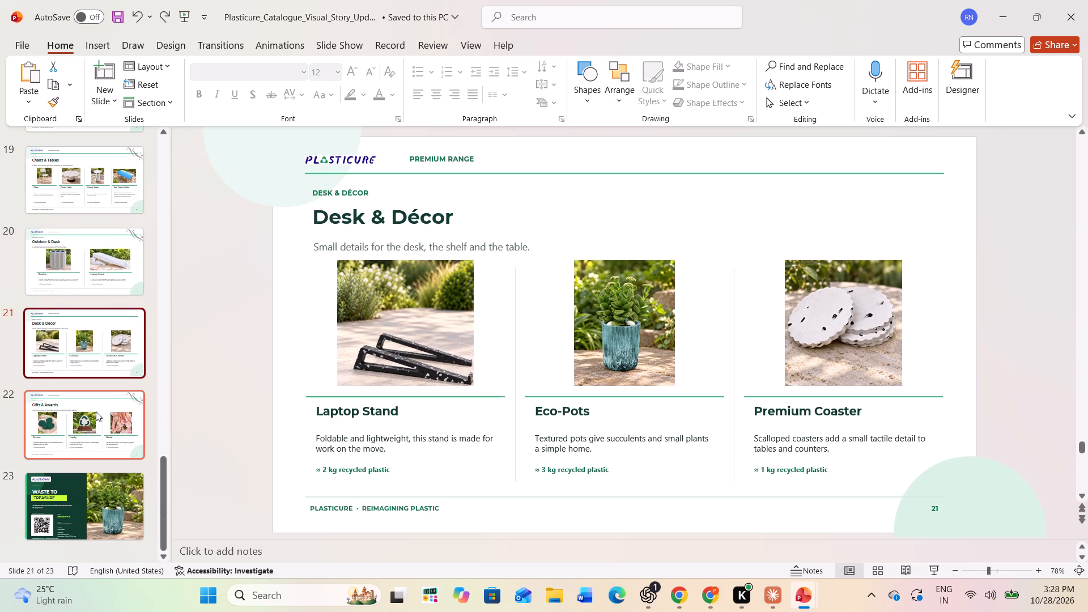
click(96, 411)
key(alt+Tab)
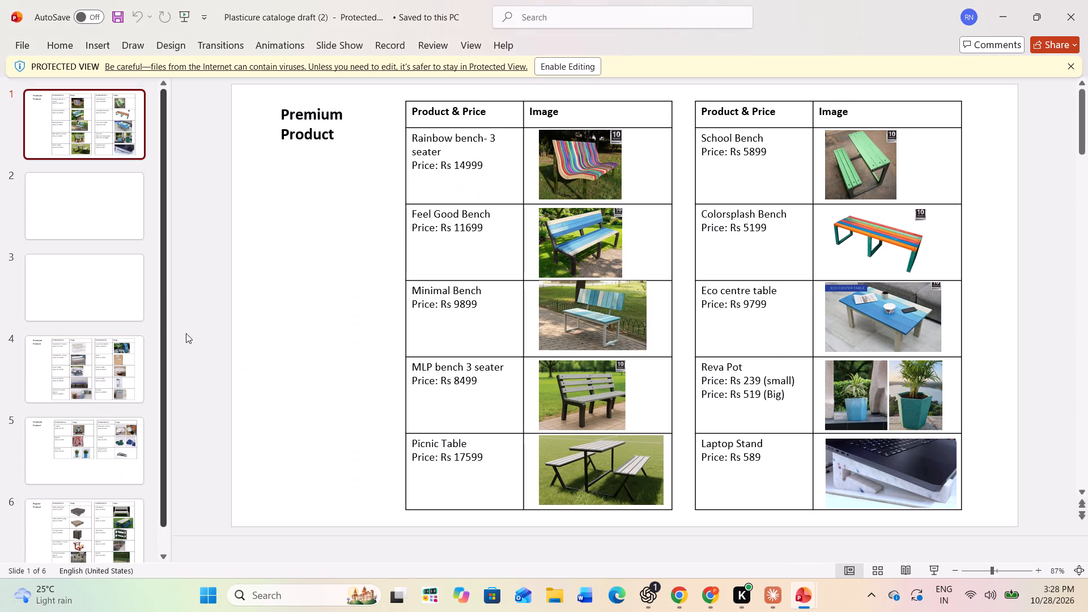
scroll(105, 214, up, 2)
click(106, 141)
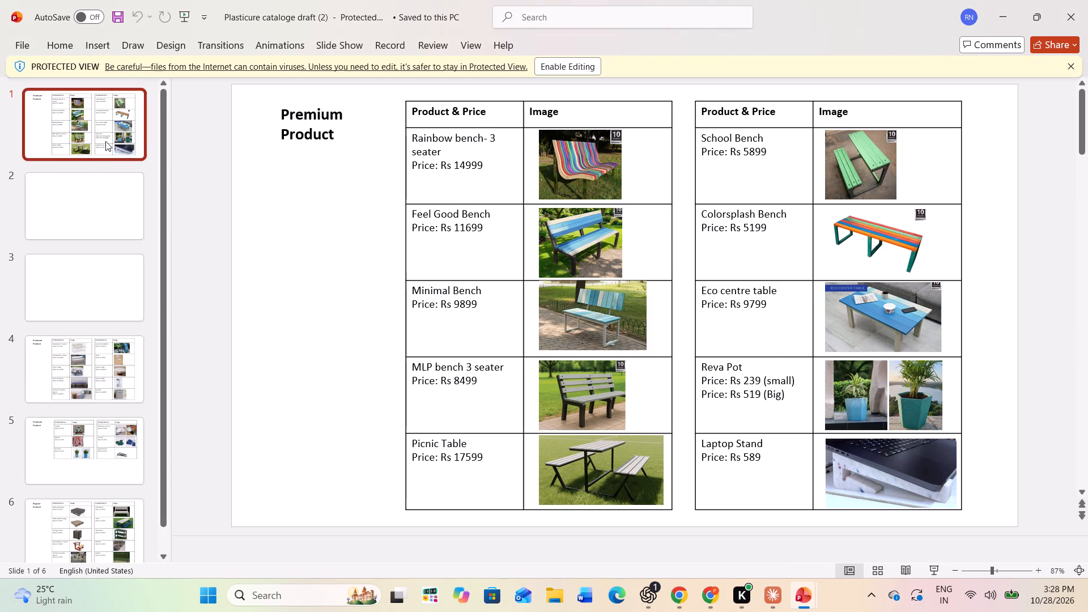
click(117, 351)
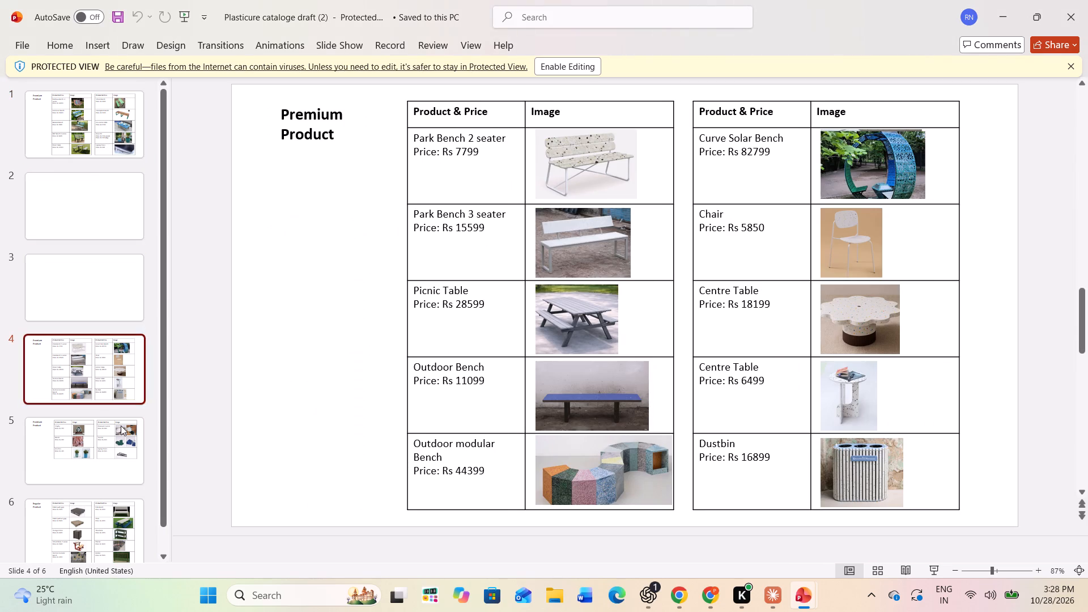
click(121, 432)
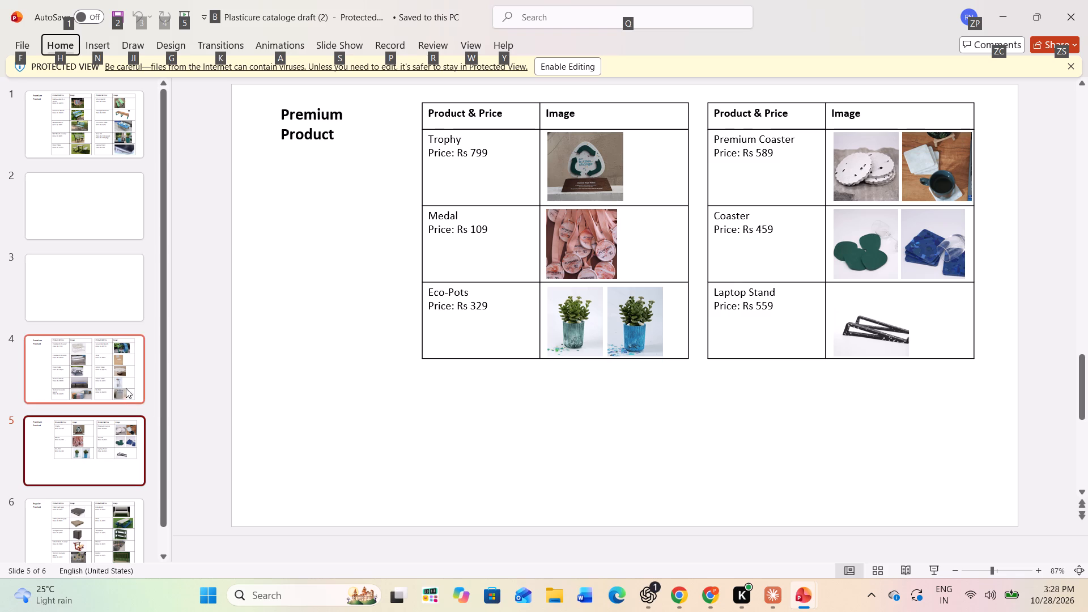
key(alt+Tab)
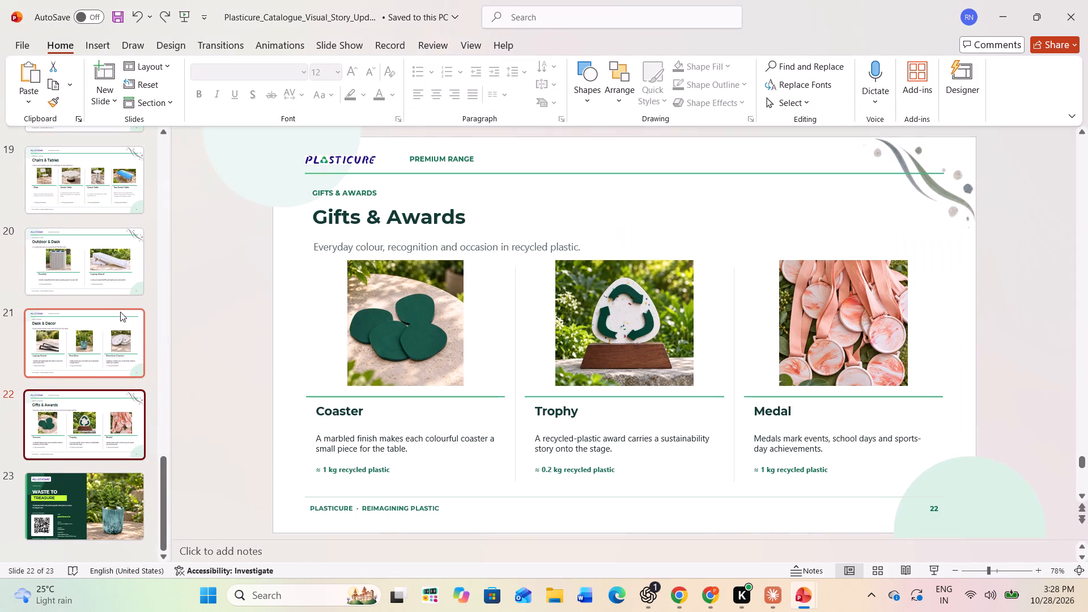
Go back to the Outdoor Modular Bench on slide 5 and look through the draft's product tables, ending at the Regular Product table.
scroll(93, 368, down, 5)
scroll(93, 369, up, 19)
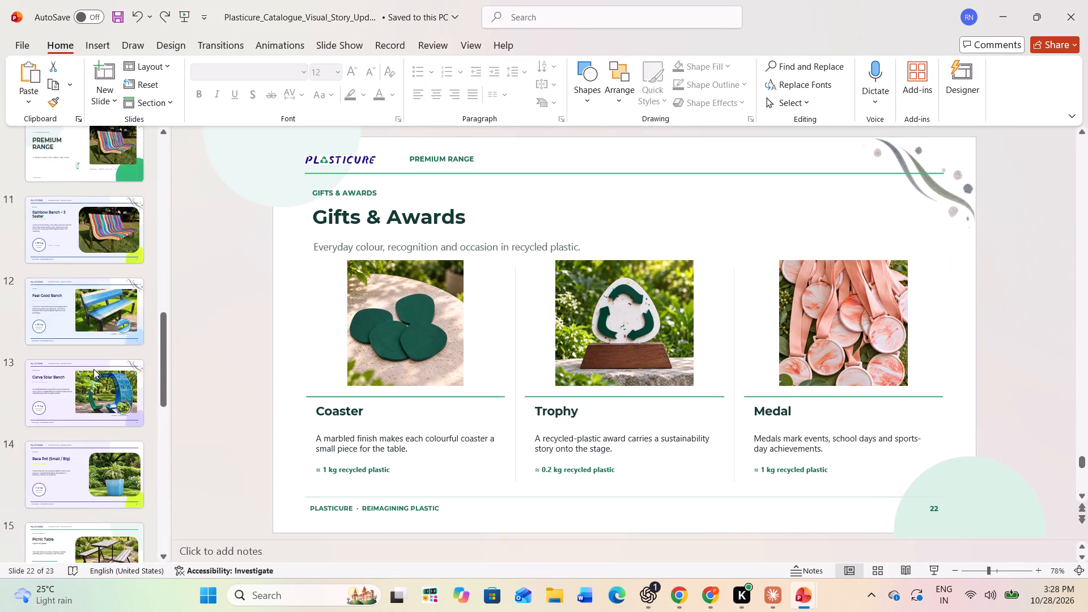
scroll(93, 369, up, 20)
scroll(93, 369, up, 2)
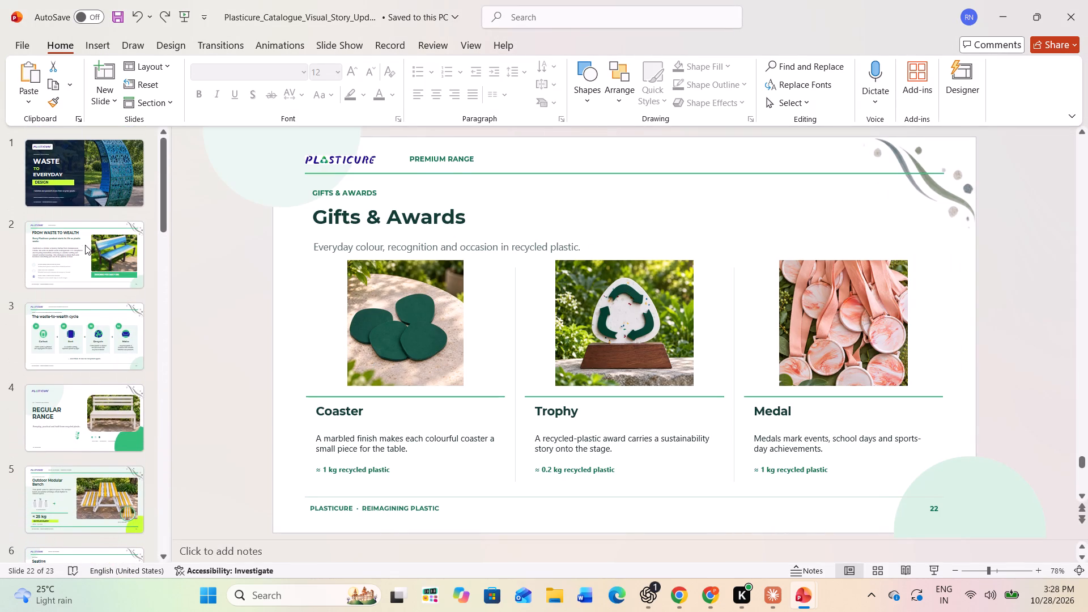
click(108, 413)
click(95, 498)
scroll(82, 426, down, 1)
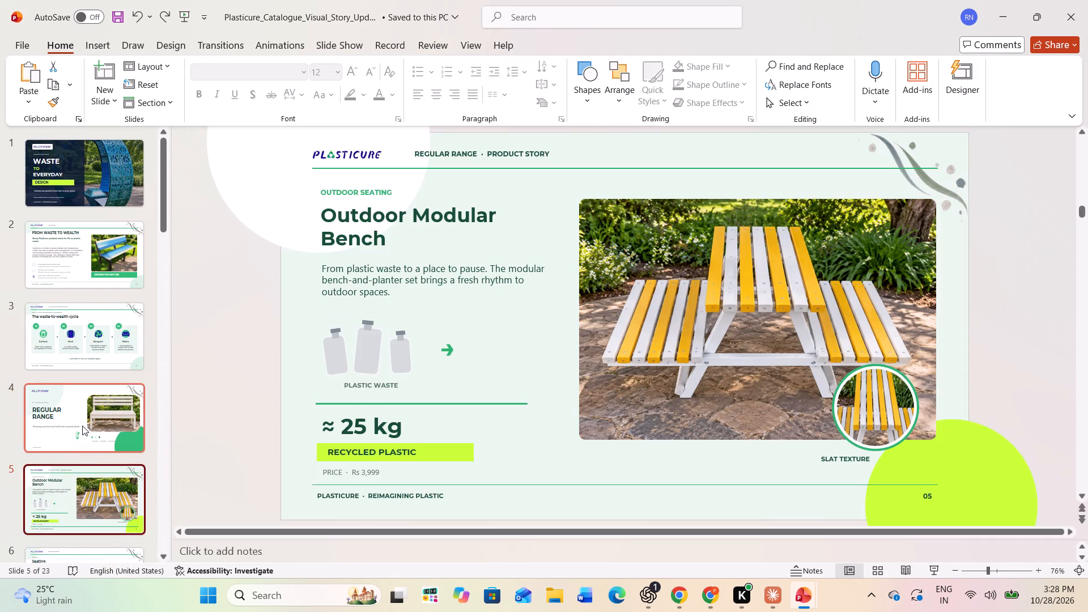
scroll(82, 426, down, 2)
key(alt+Tab)
scroll(88, 413, down, 3)
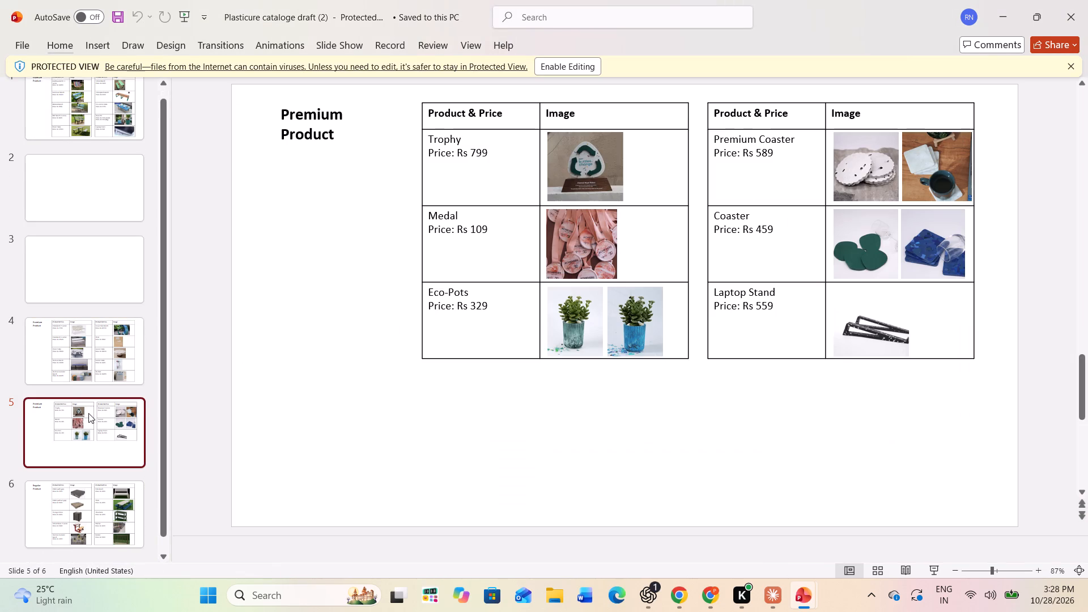
scroll(88, 413, down, 5)
click(99, 476)
click(96, 360)
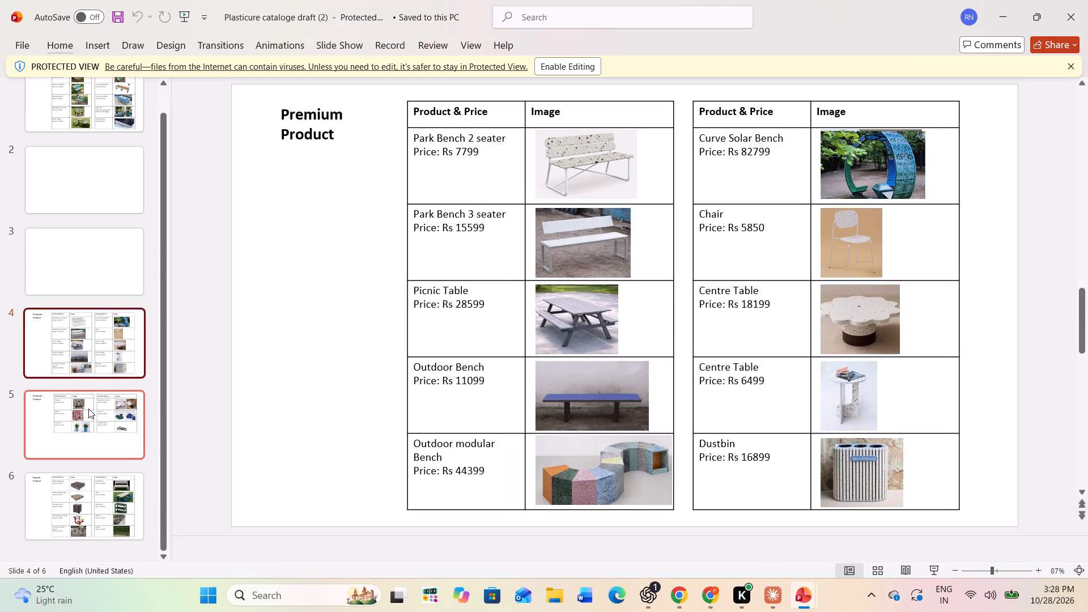
click(88, 410)
click(82, 487)
scroll(83, 263, up, 4)
click(87, 154)
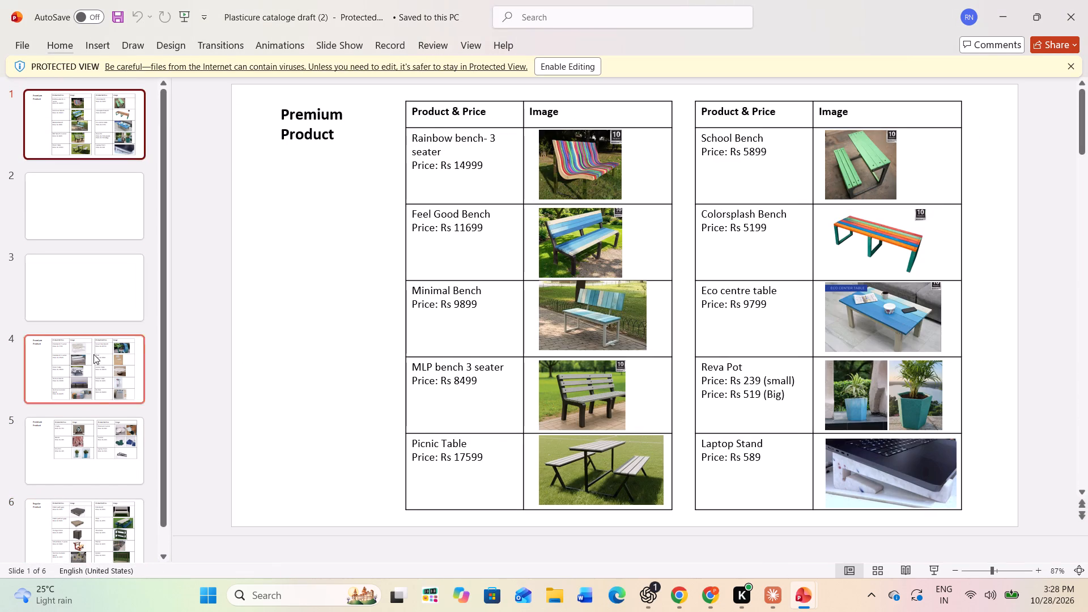
click(93, 509)
scroll(93, 509, down, 5)
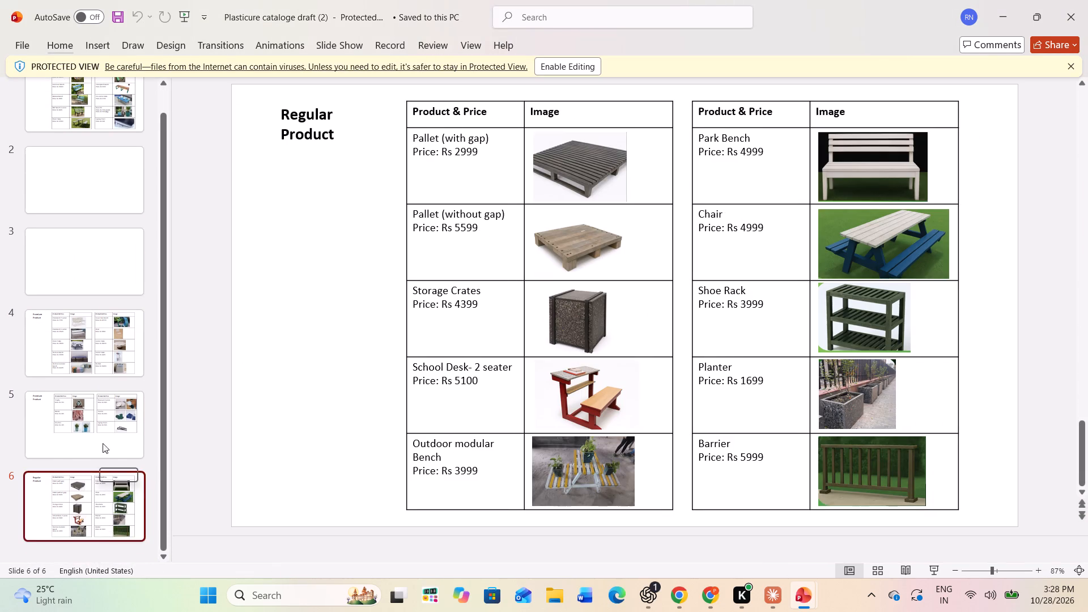
Compare the Seating products on slide 6 with the draft's Regular Product table.
key(alt+Tab)
key(alt+Tab)
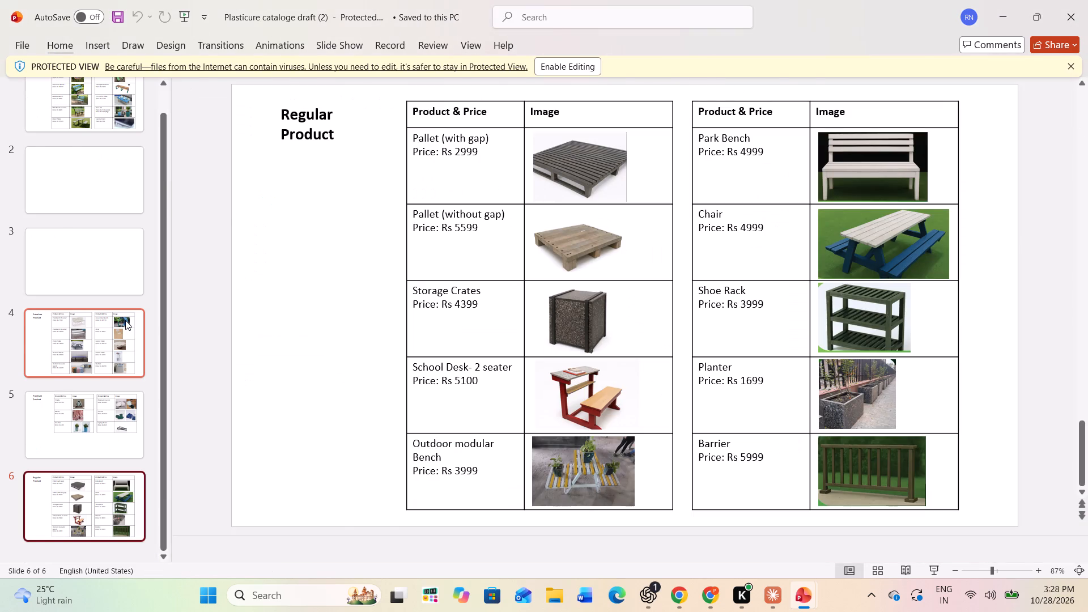
key(alt+Tab)
click(100, 445)
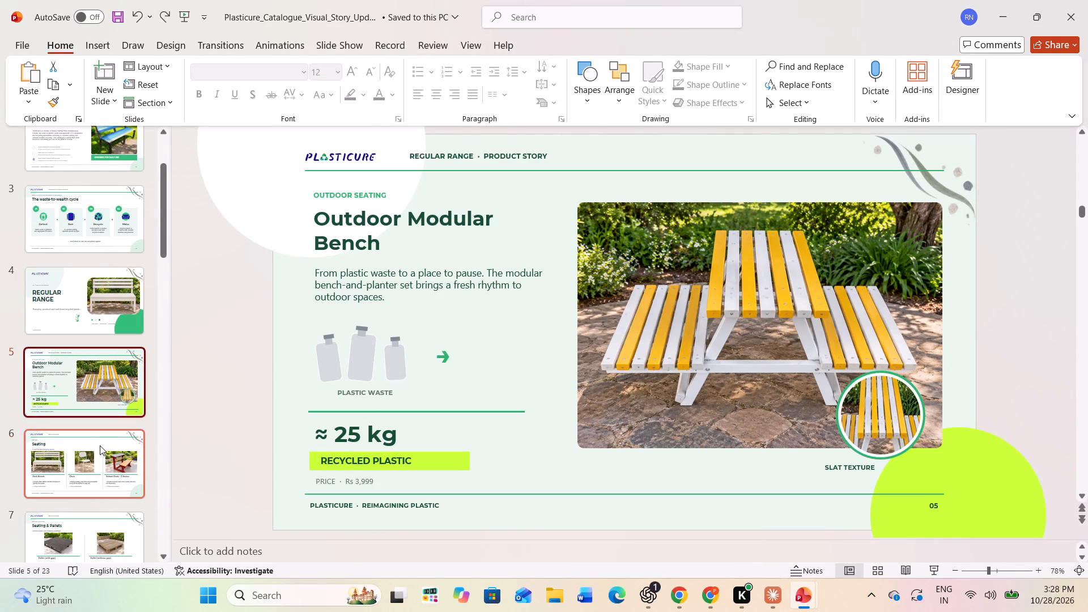
key(alt+Tab)
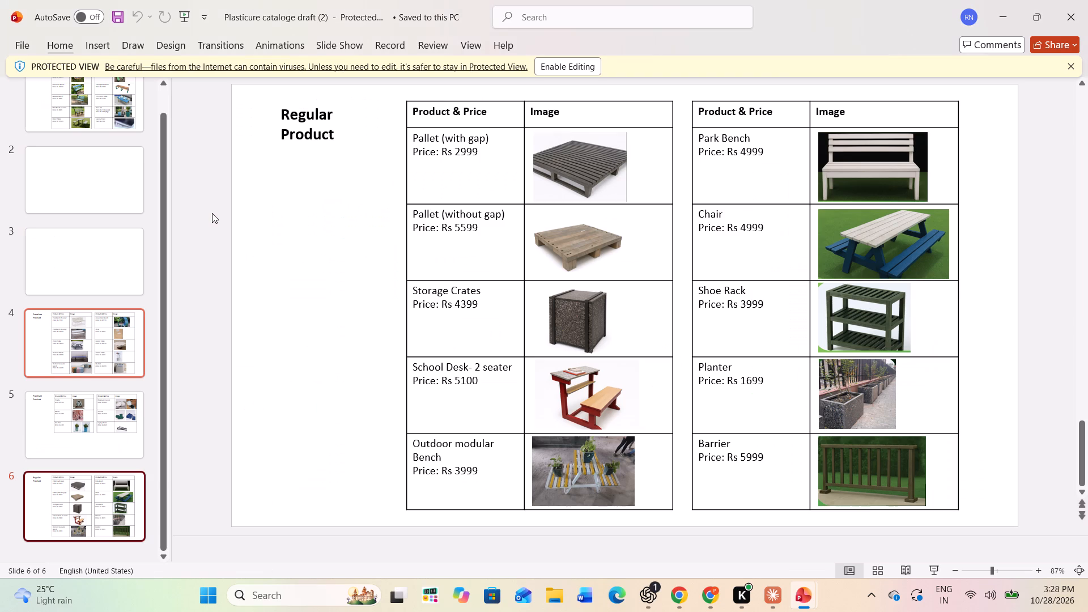
key(alt+Tab)
key(alt+Tab)
key(alt+Tab)
key(alt+Tab)
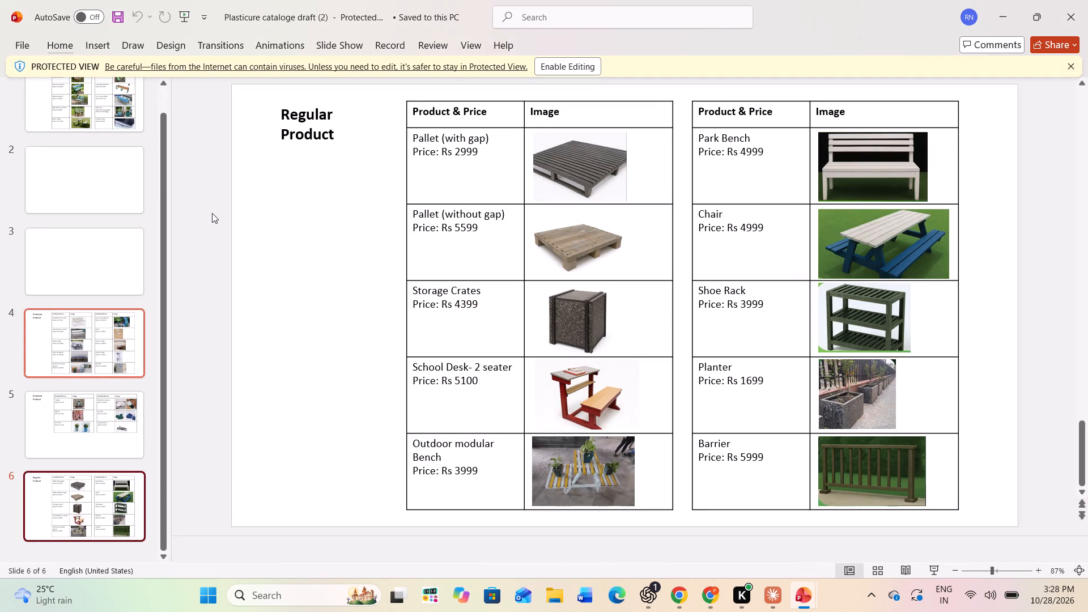
key(alt+Tab)
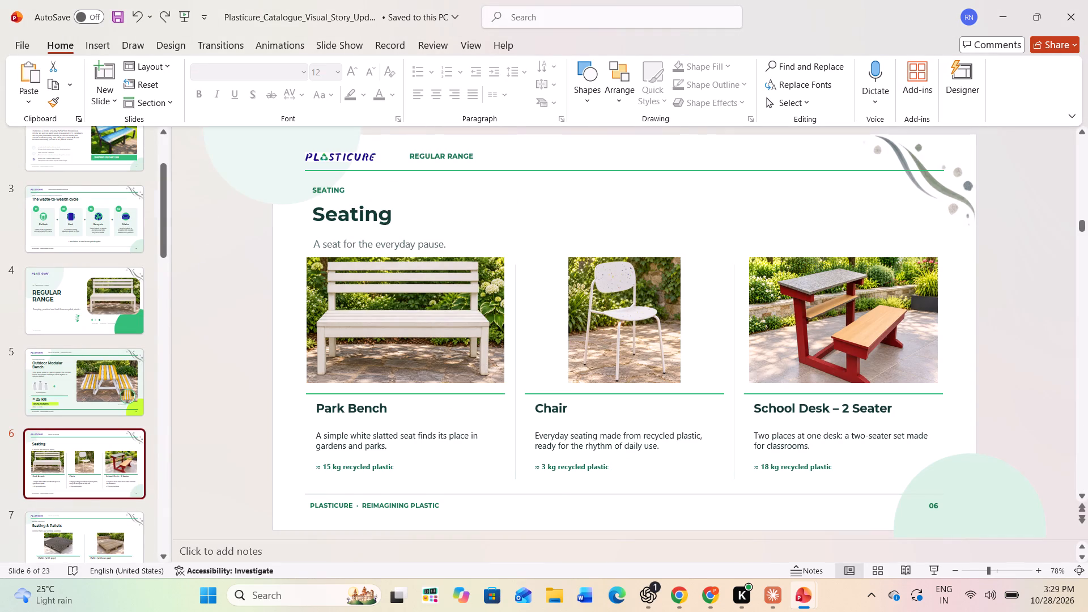
key(alt+Tab)
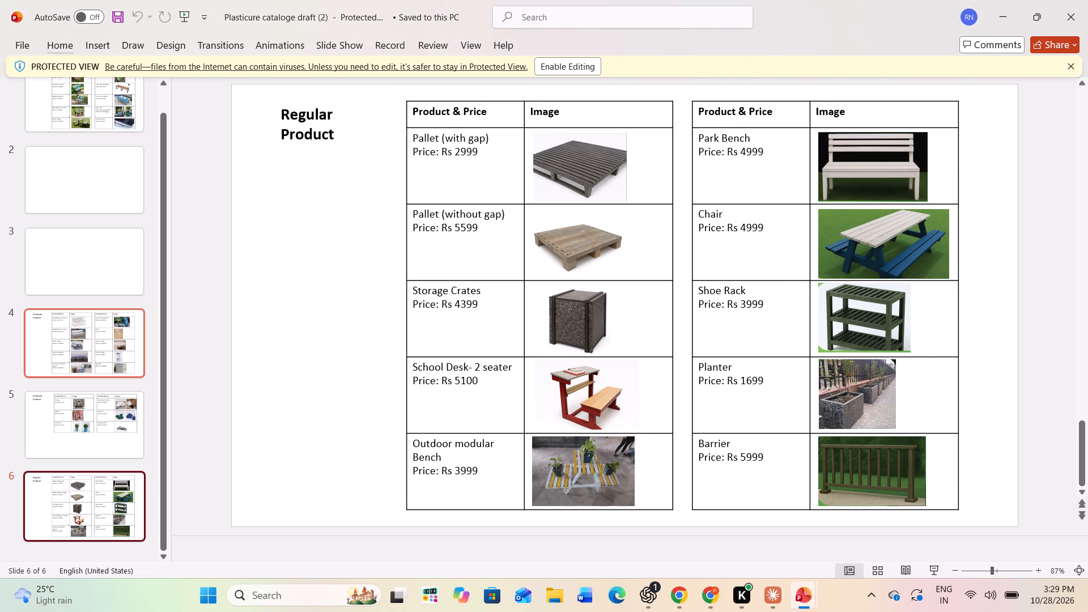
key(alt+Tab)
Rename the Chair product heading on slide 6 as "Two side seater bench".
double_click(562, 407)
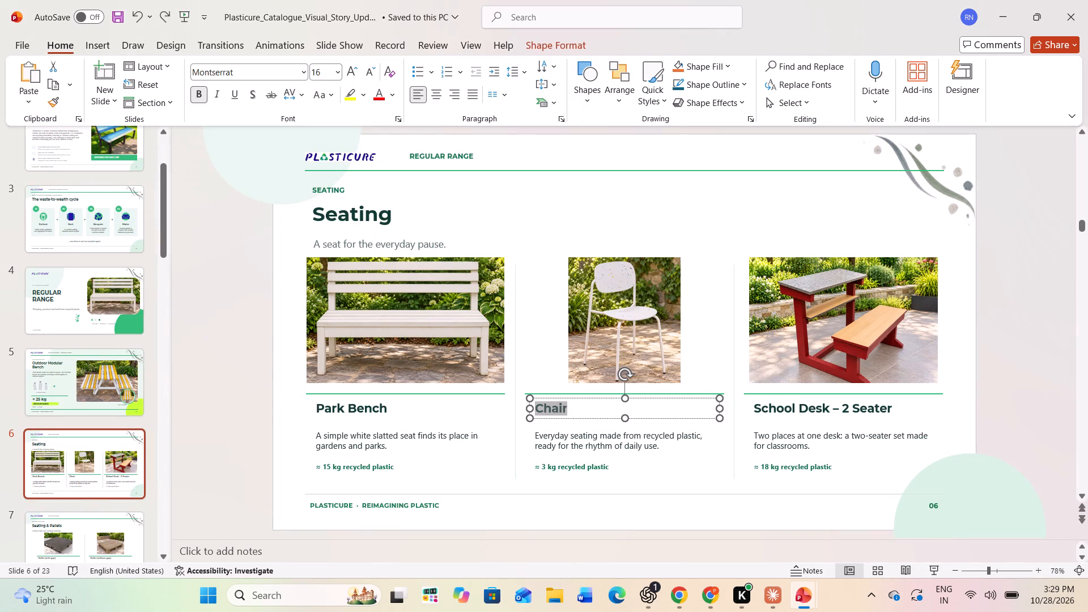
text(Tw)
key(o)
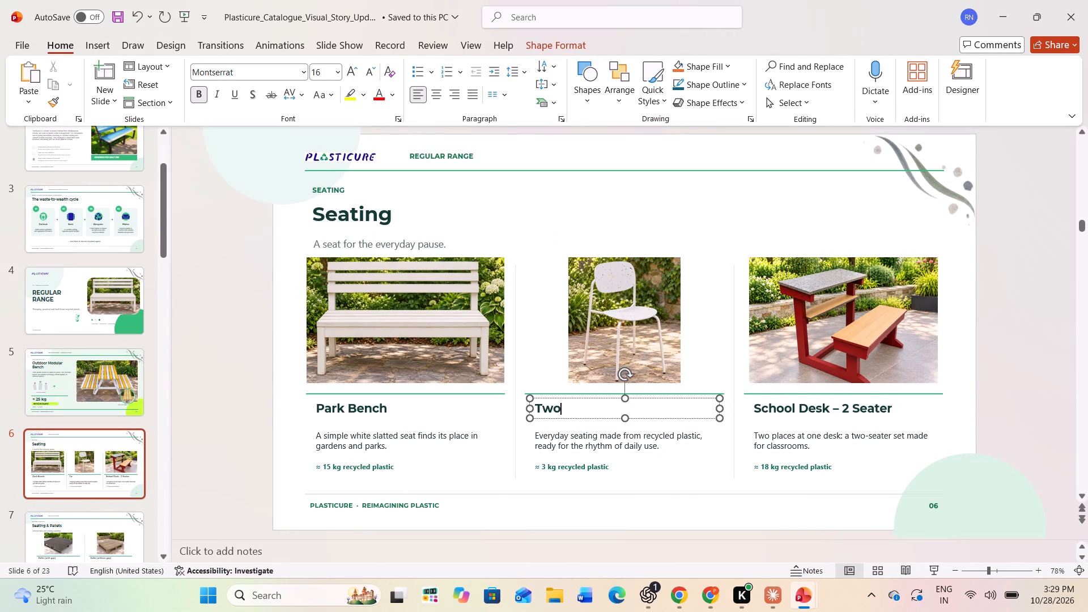
key(space)
text(side)
key(space)
text(seate)
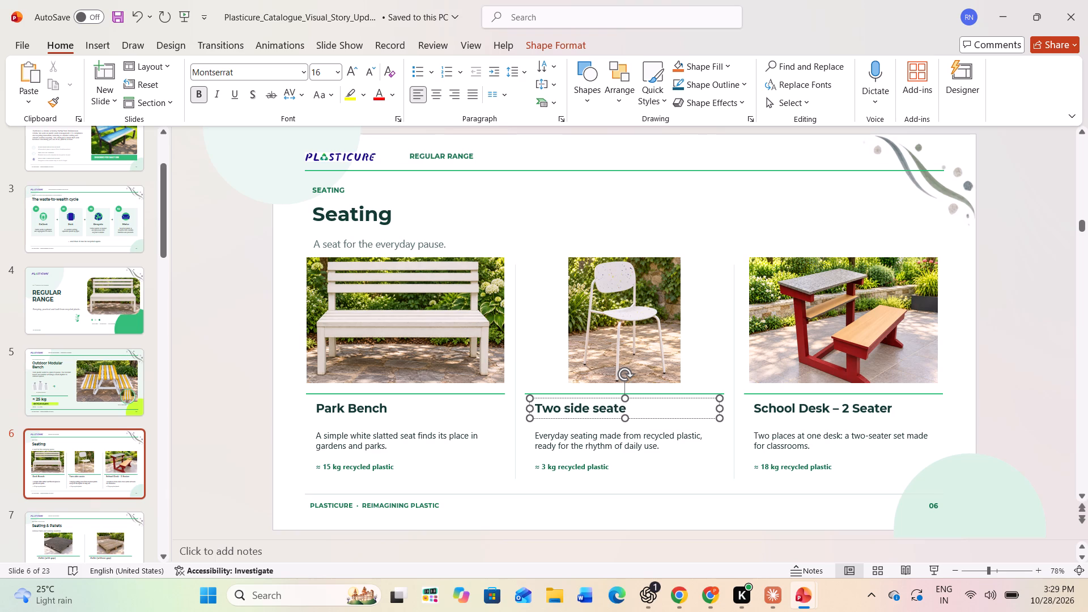
key(r)
key(space)
text(be)
text(nch)
Set the recycled plastic weight under Two side seater bench to 23 kg.
click(626, 470)
click(547, 467)
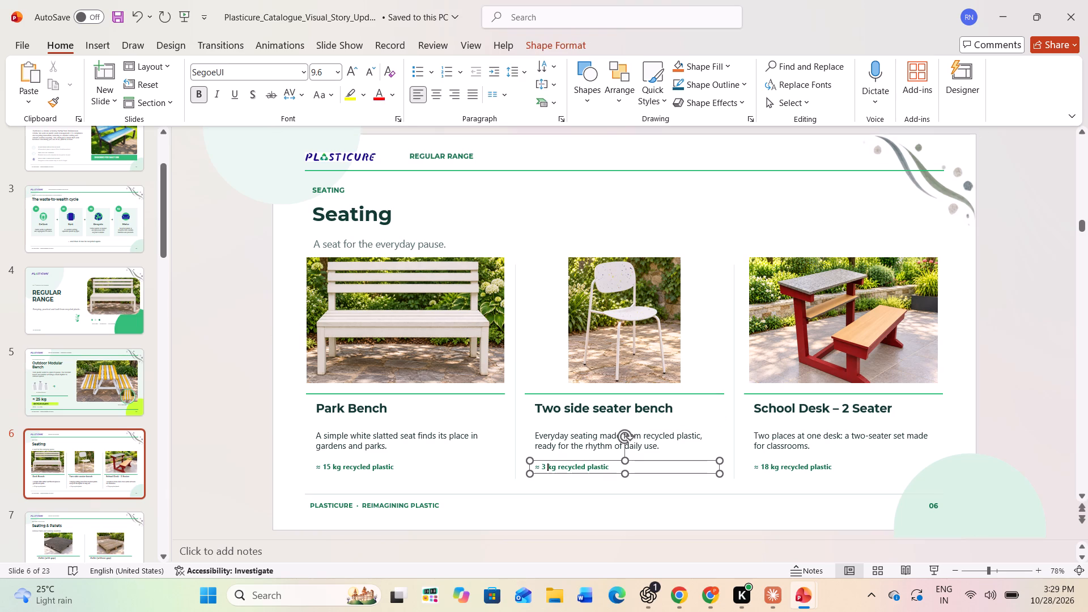
click(542, 467)
key(2)
click(608, 504)
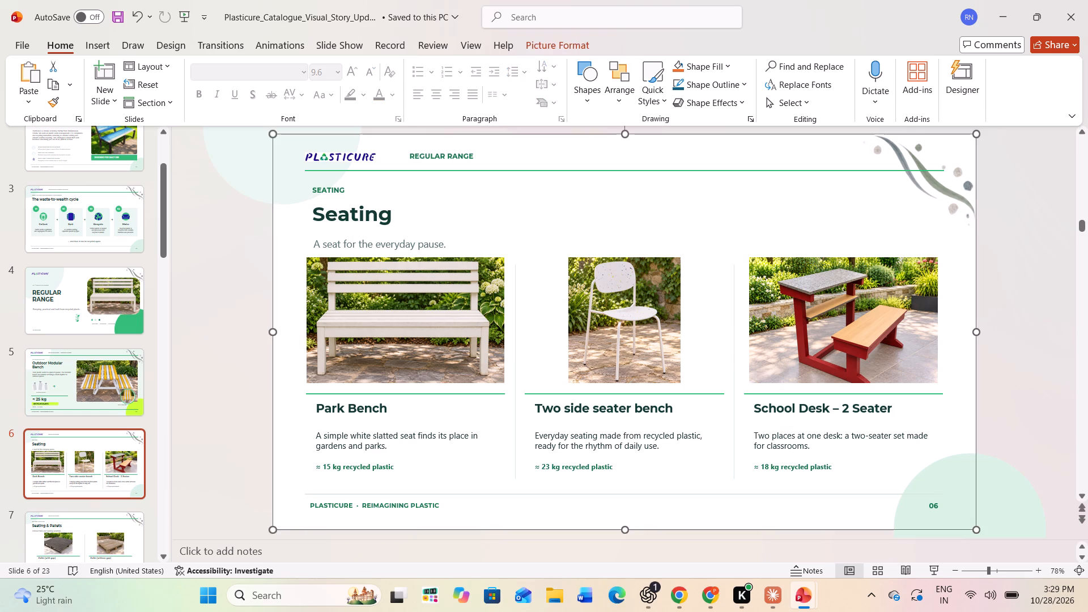
Delete the white chair picture on slide 6 and insert image29 from the Edited folder in its place.
click(578, 335)
key(Delete)
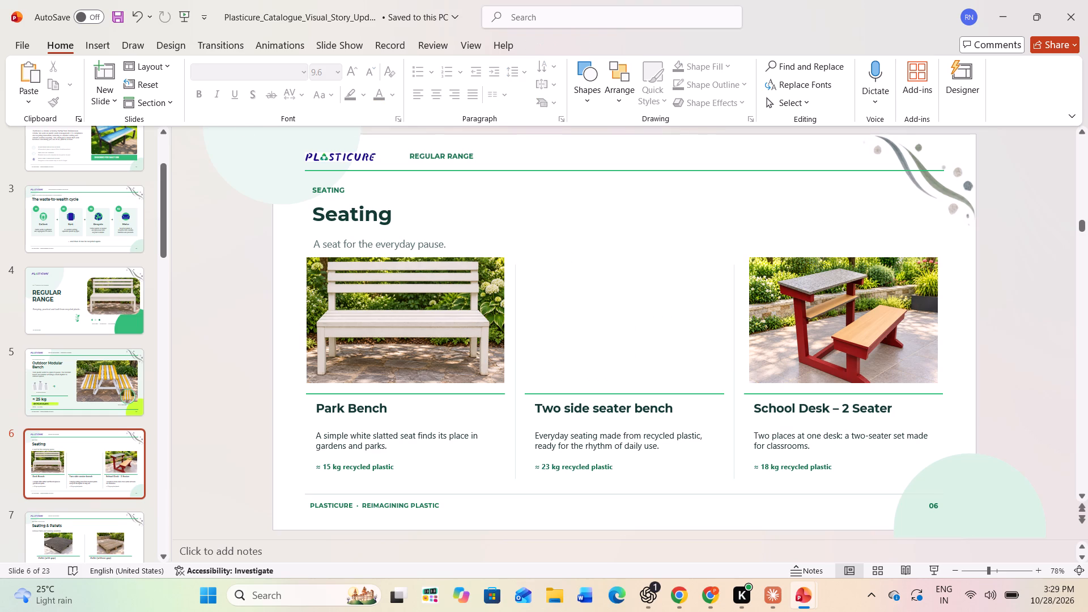
click(101, 46)
click(111, 79)
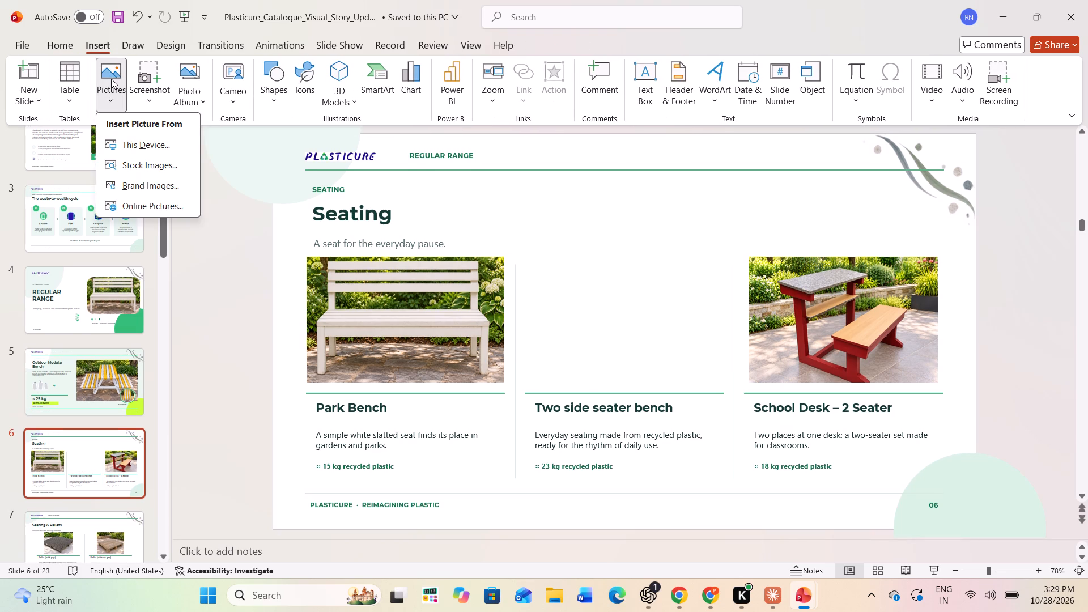
key(alt+Tab)
key(alt+Tab)
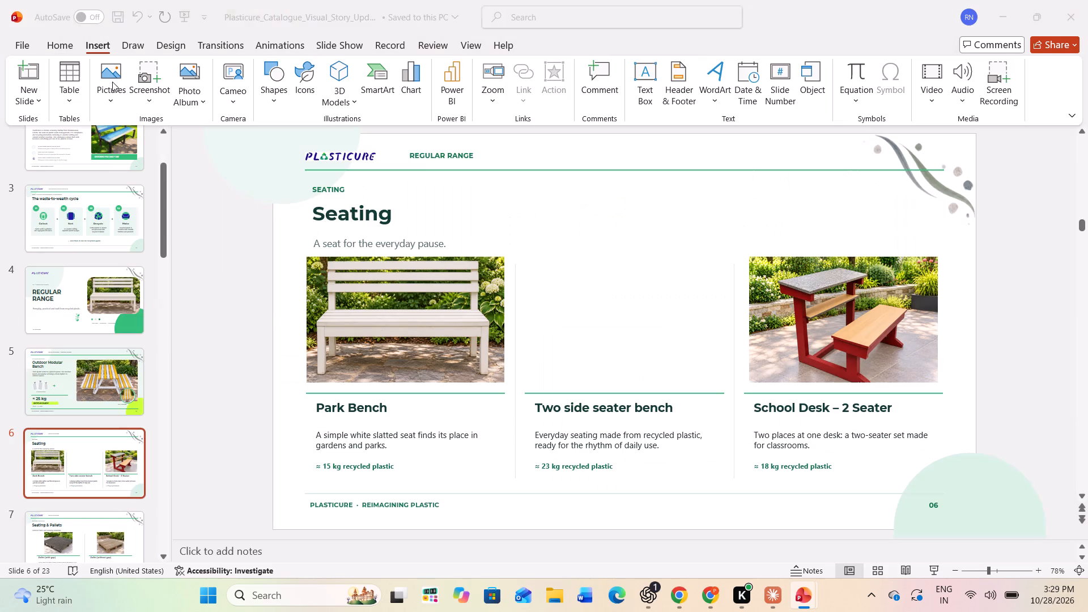
click(111, 87)
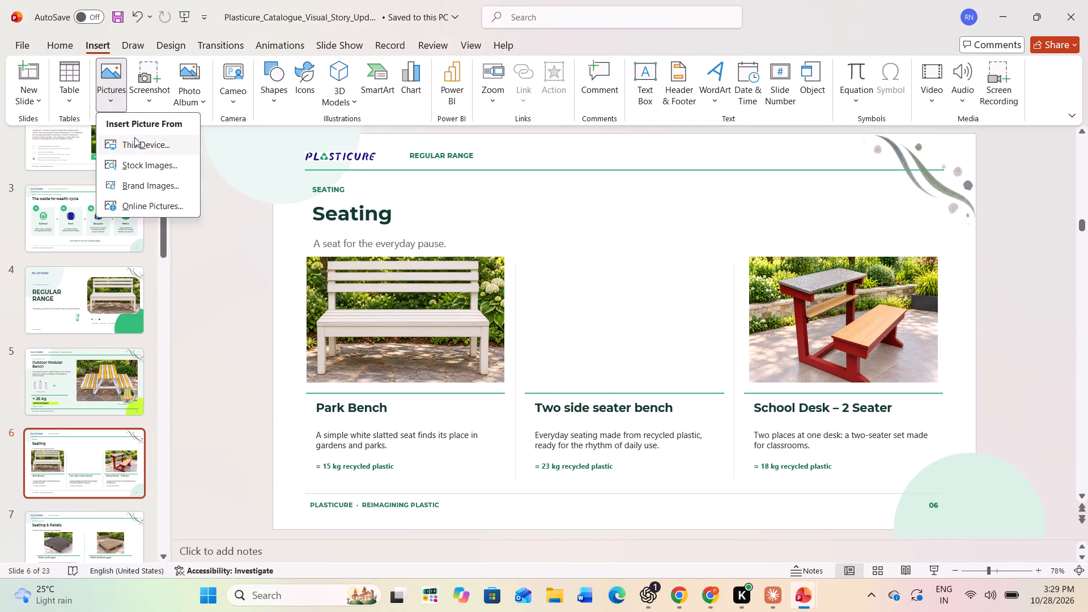
click(135, 139)
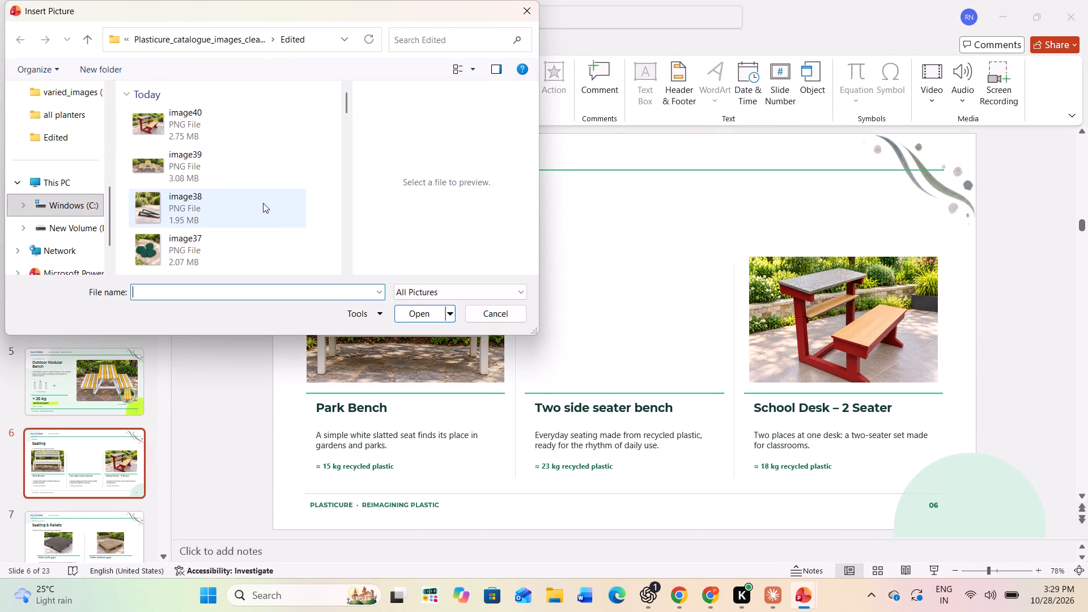
scroll(263, 203, down, 3)
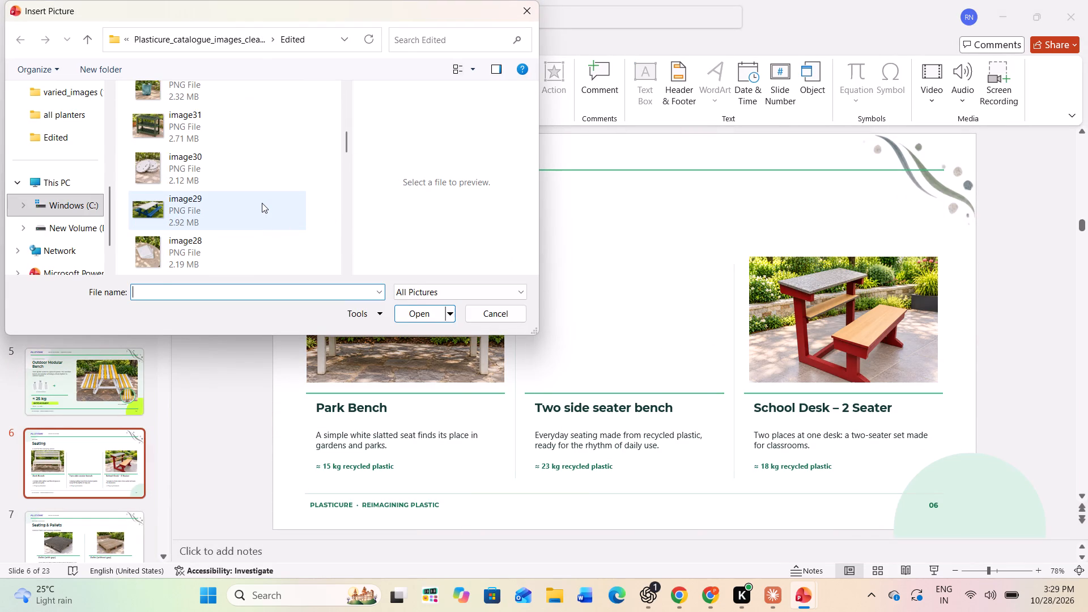
click(262, 203)
click(410, 313)
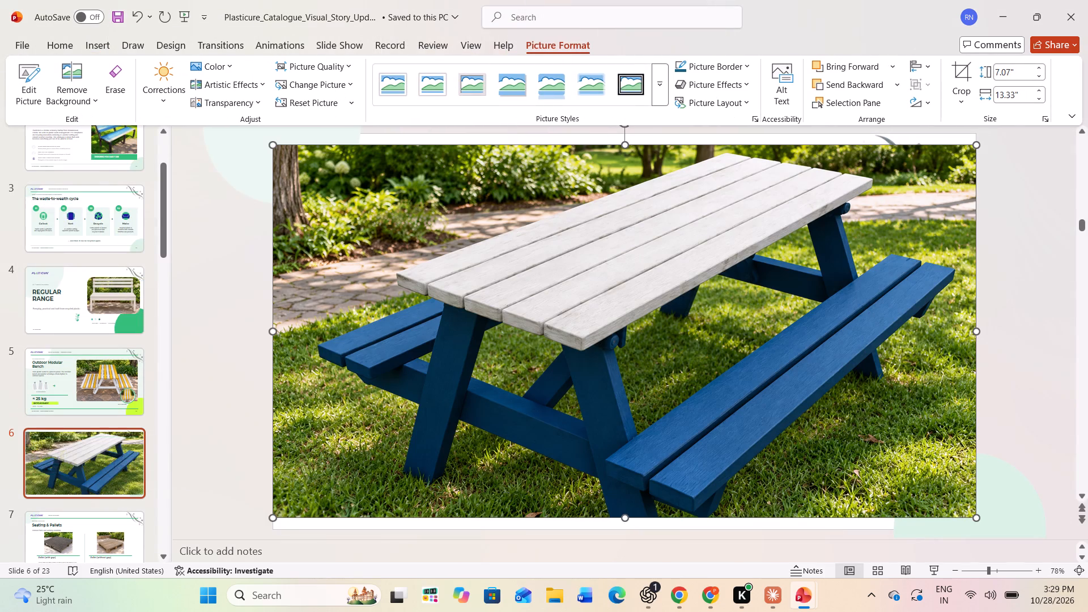
Shrink the picnic table picture to about 2.36" high by 3.84" wide and fit it above the Two side seater bench heading.
drag(271, 143, 824, 385)
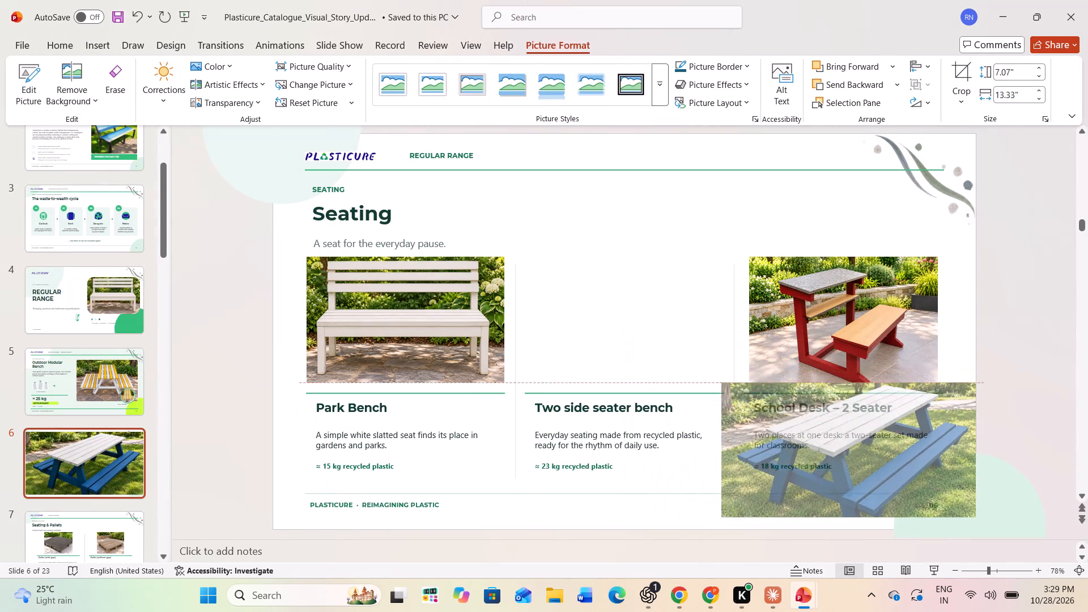
drag(824, 385, 863, 394)
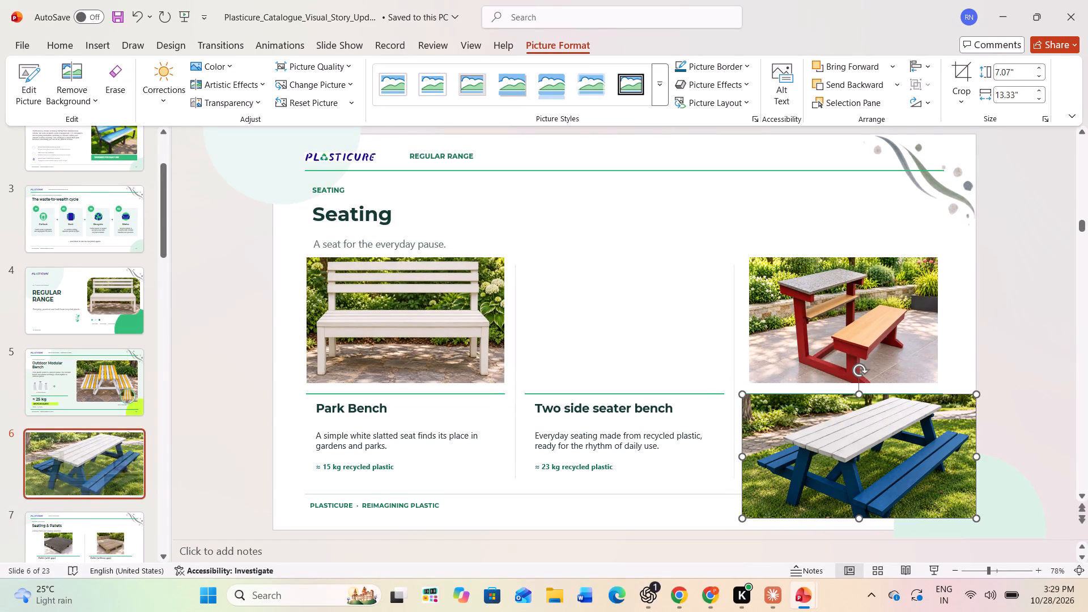
drag(904, 474, 685, 339)
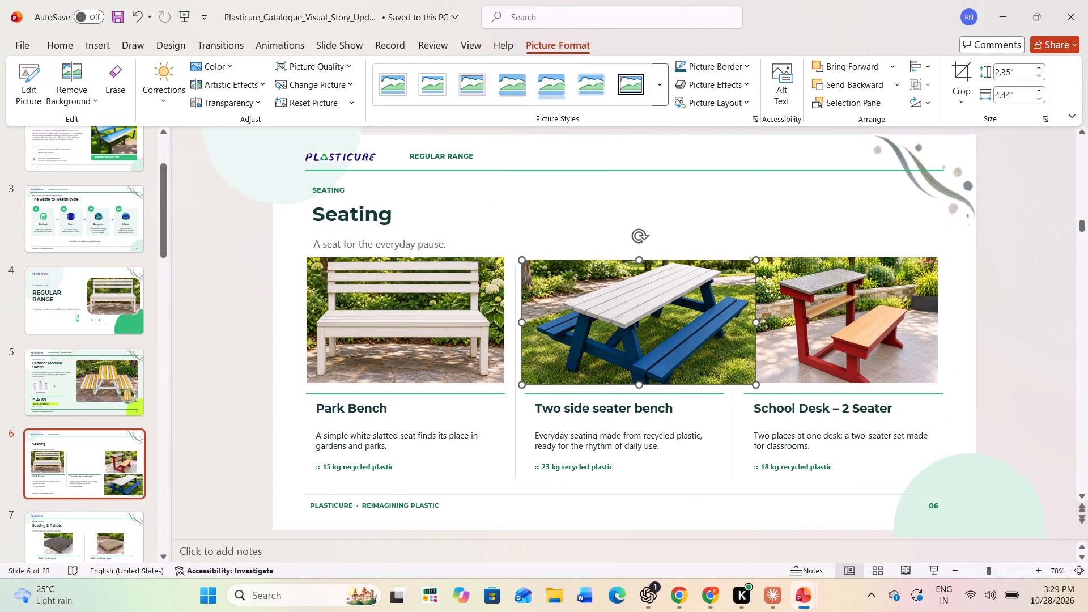
drag(754, 262, 705, 271)
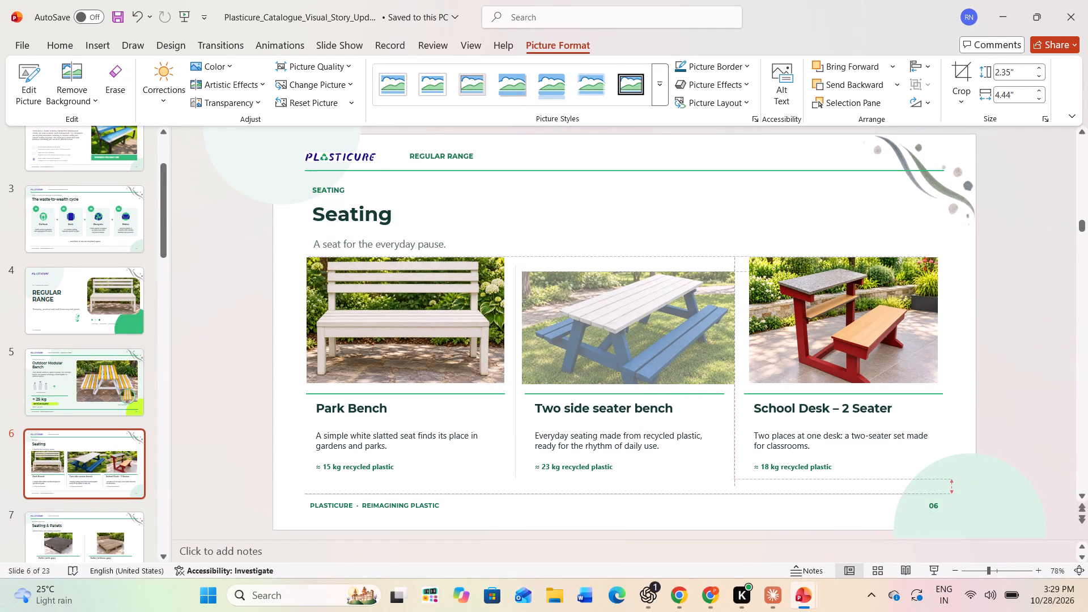
drag(705, 271, 684, 278)
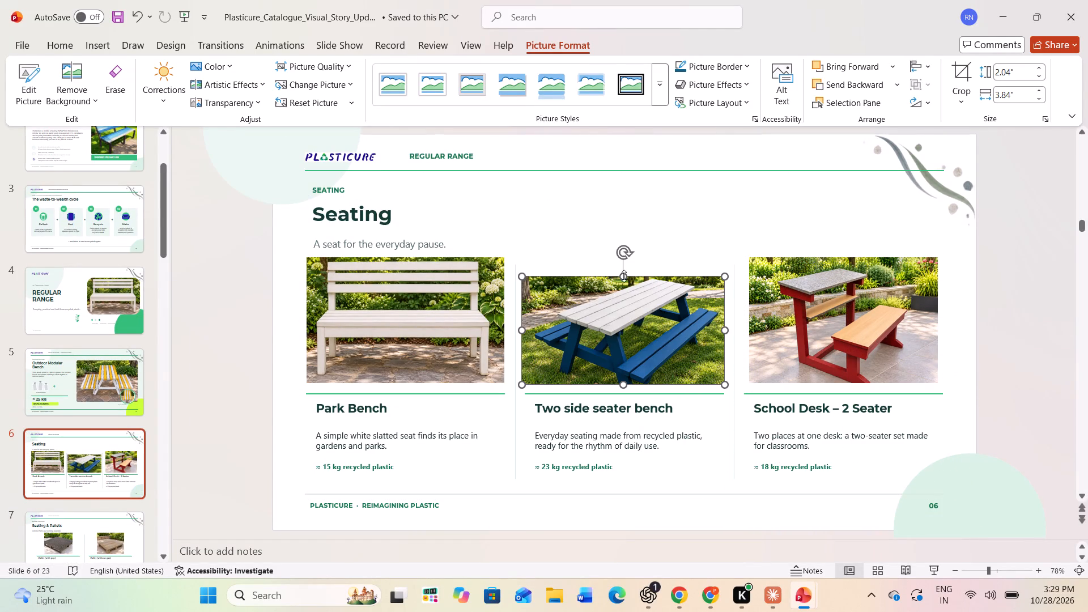
drag(623, 275, 622, 259)
click(622, 386)
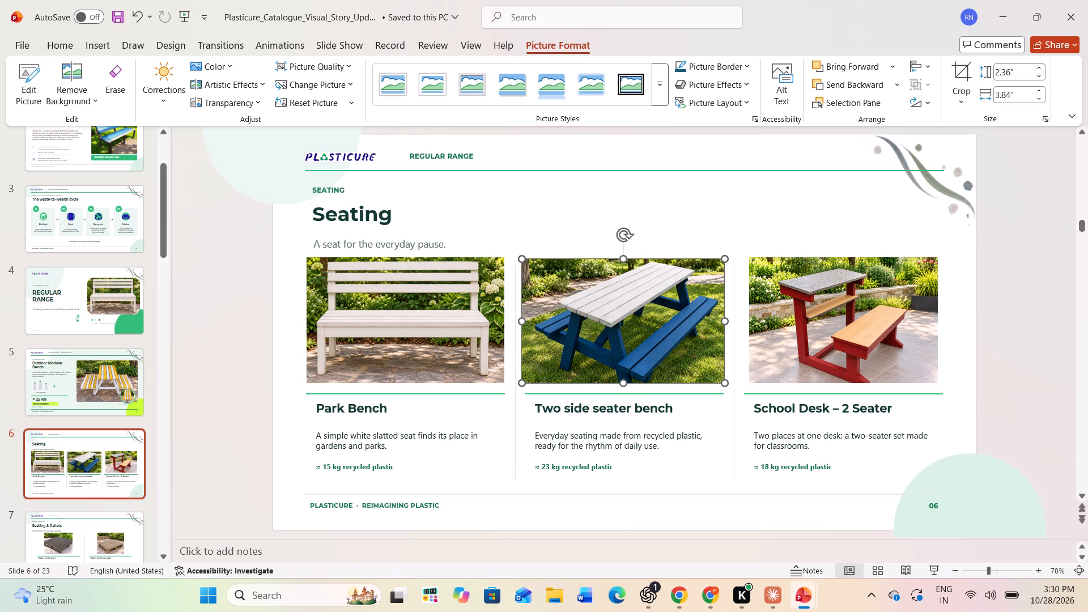
click(1000, 411)
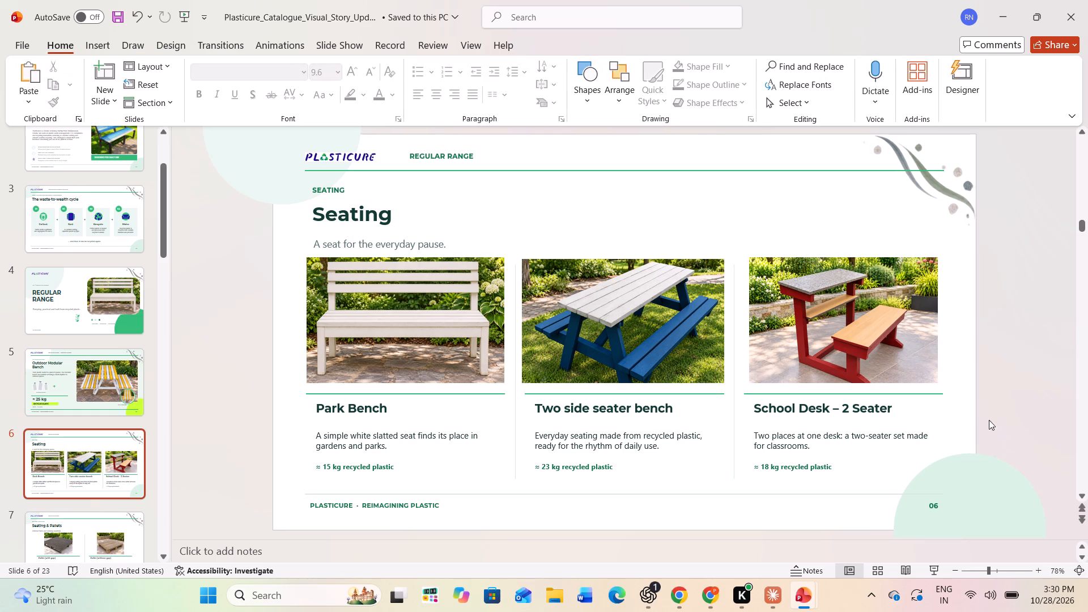
Recheck the draft's Regular Product table and review the catalogue's remaining Regular Range slides 7 to 9, continuing into the Premium Range slides.
key(alt+Tab)
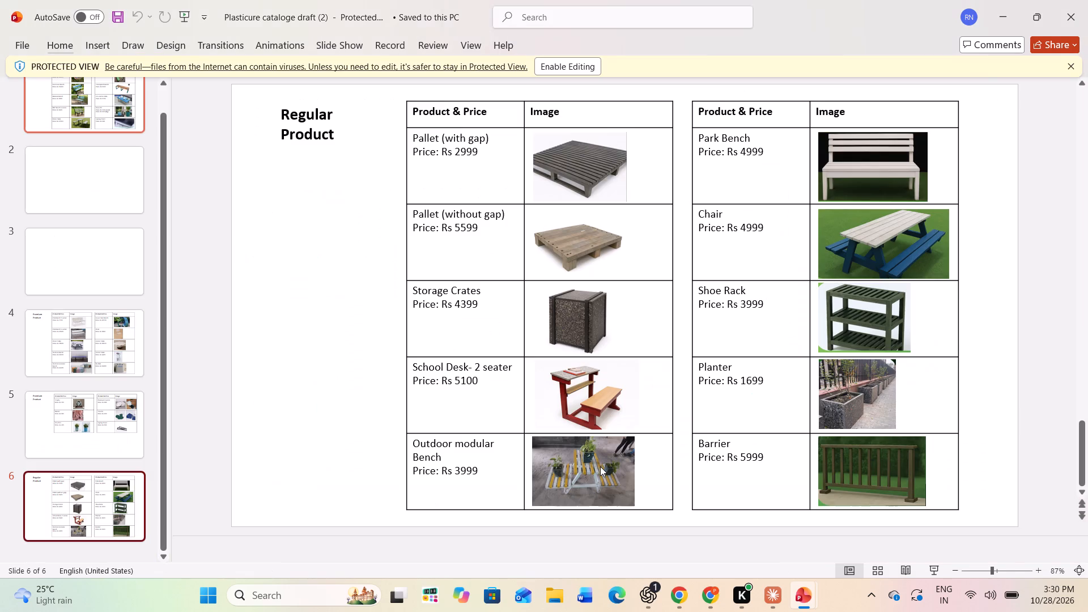
key(alt+Tab)
scroll(97, 444, down, 1)
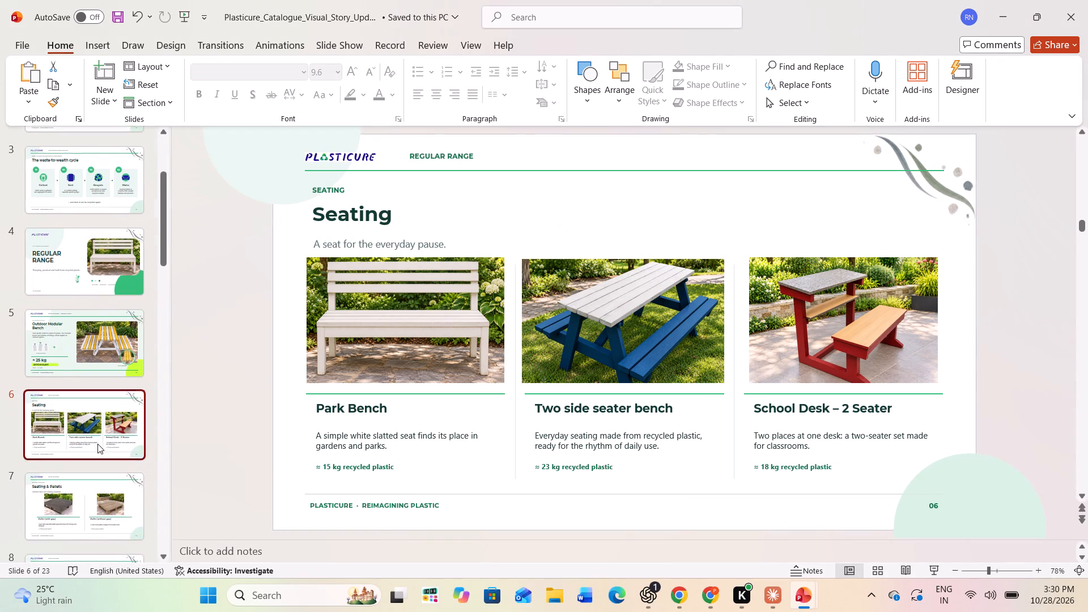
scroll(97, 444, down, 1)
click(96, 441)
scroll(96, 441, down, 2)
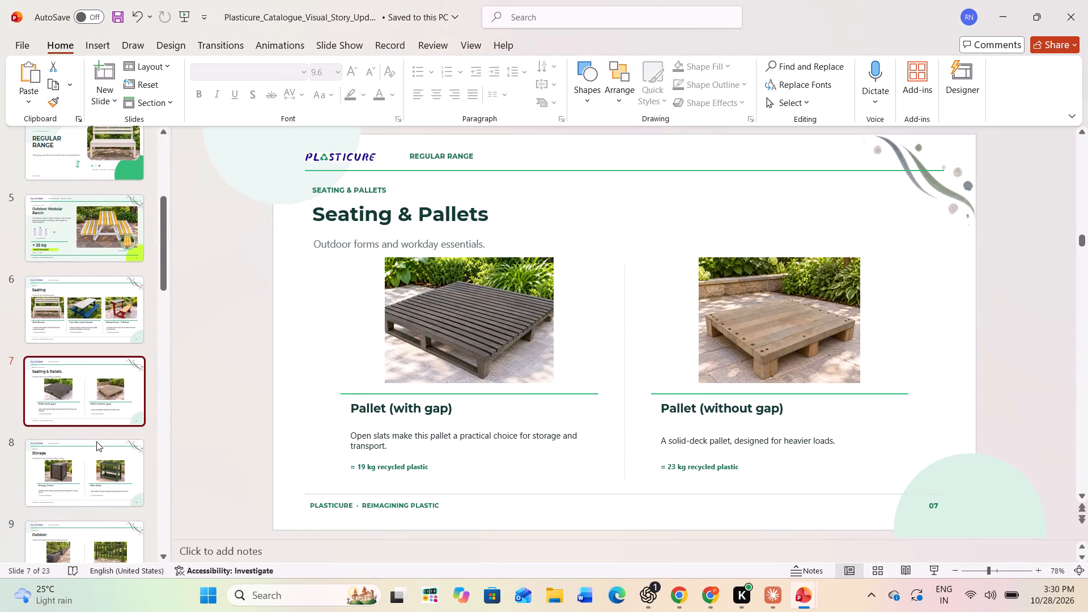
click(96, 441)
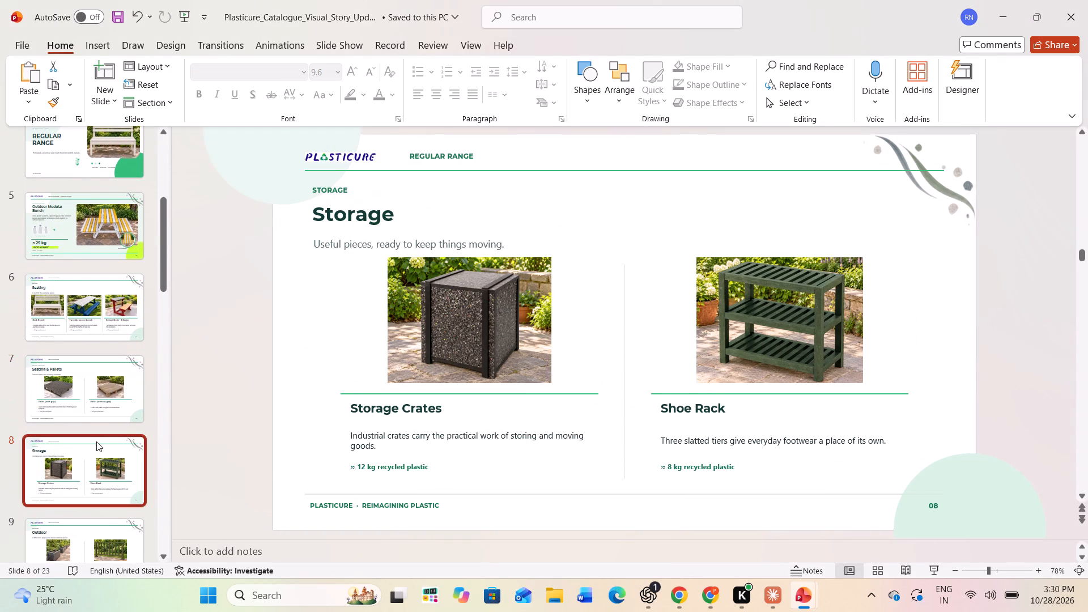
scroll(96, 441, down, 2)
click(101, 449)
scroll(101, 449, down, 2)
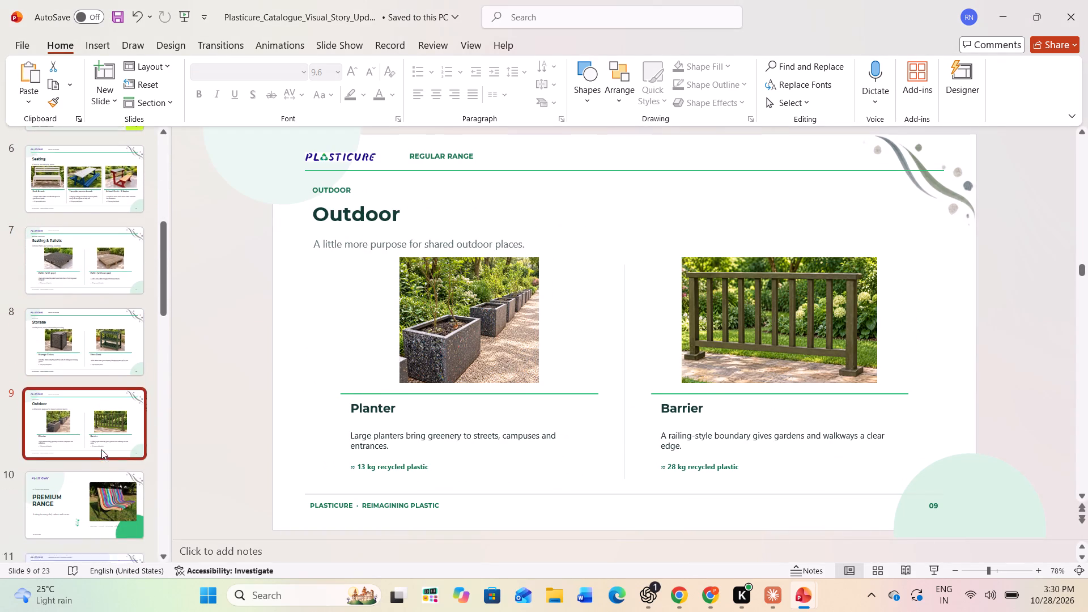
scroll(101, 449, down, 1)
click(101, 449)
scroll(101, 449, down, 2)
click(101, 449)
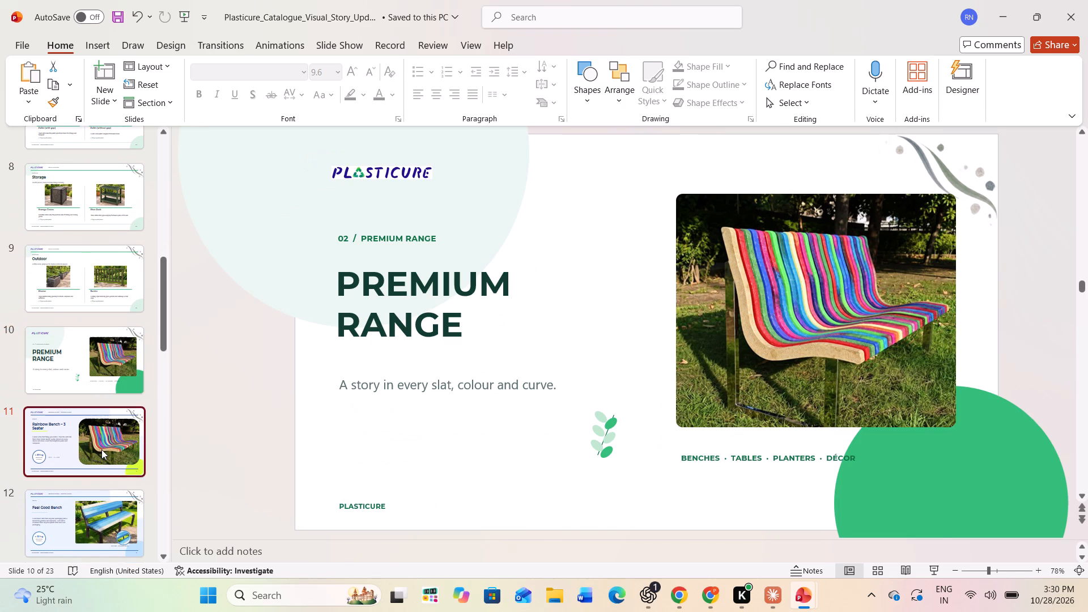
Compare the Premium Range slides 11 to 14 with the Premium Product table on the draft's first slide.
scroll(101, 449, down, 2)
click(101, 449)
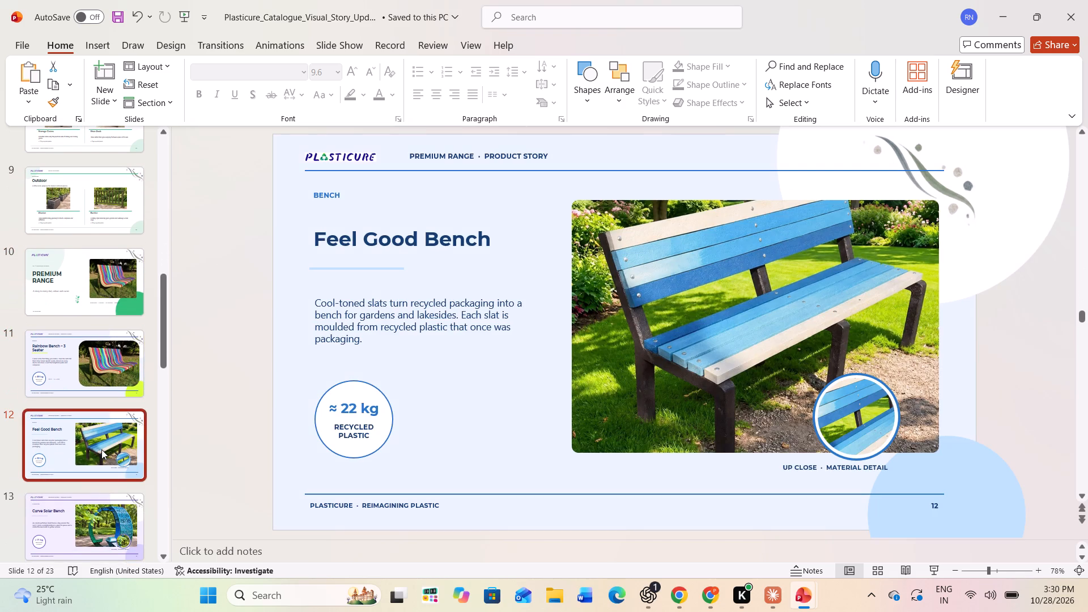
key(alt+Tab)
scroll(101, 449, down, 4)
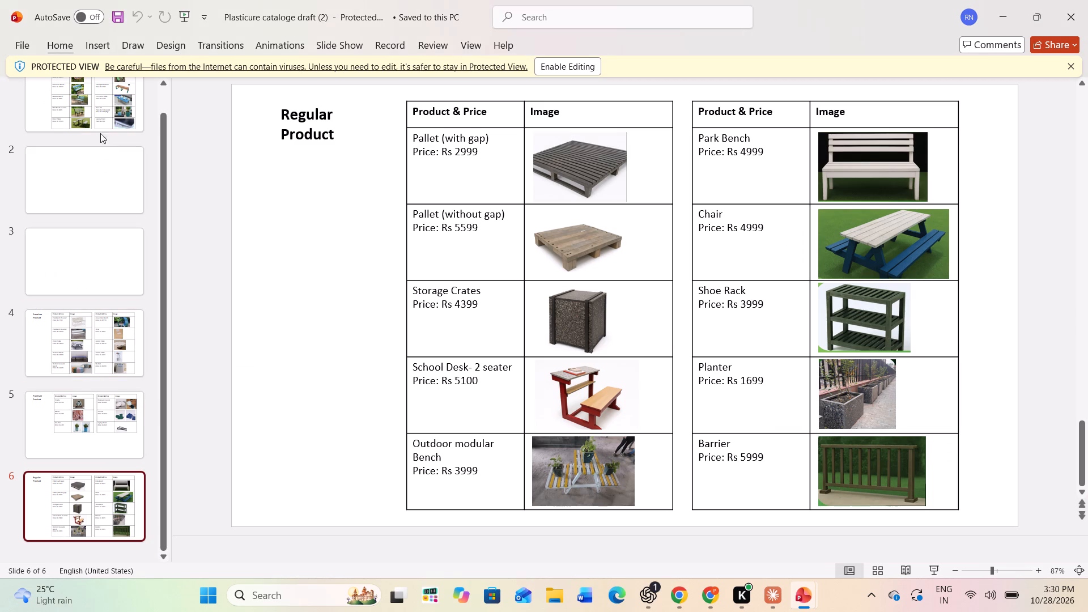
click(100, 122)
key(alt+Tab)
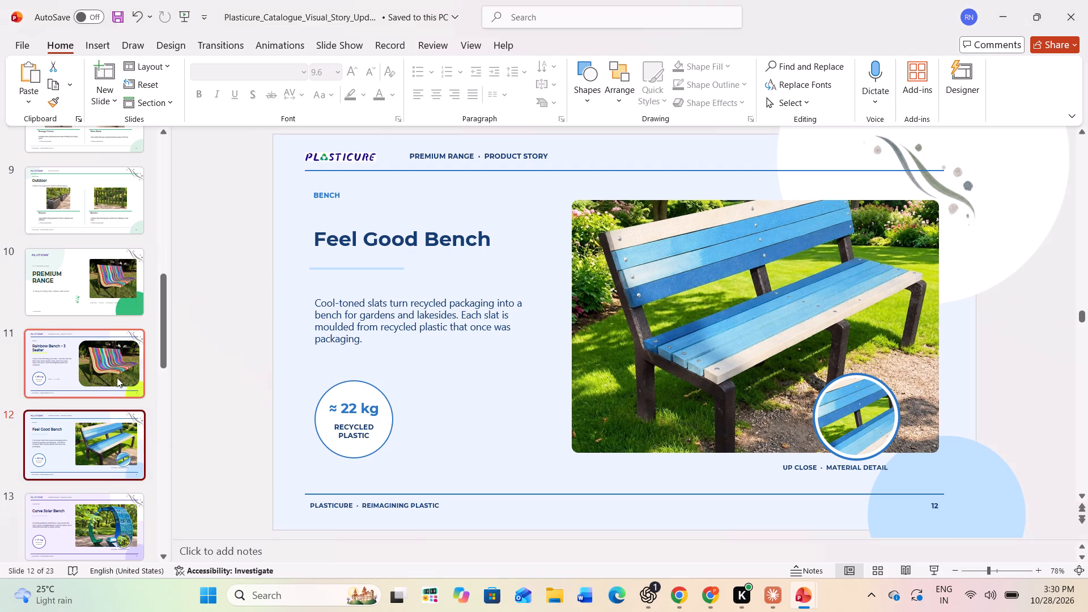
scroll(104, 406, down, 5)
click(108, 325)
click(96, 398)
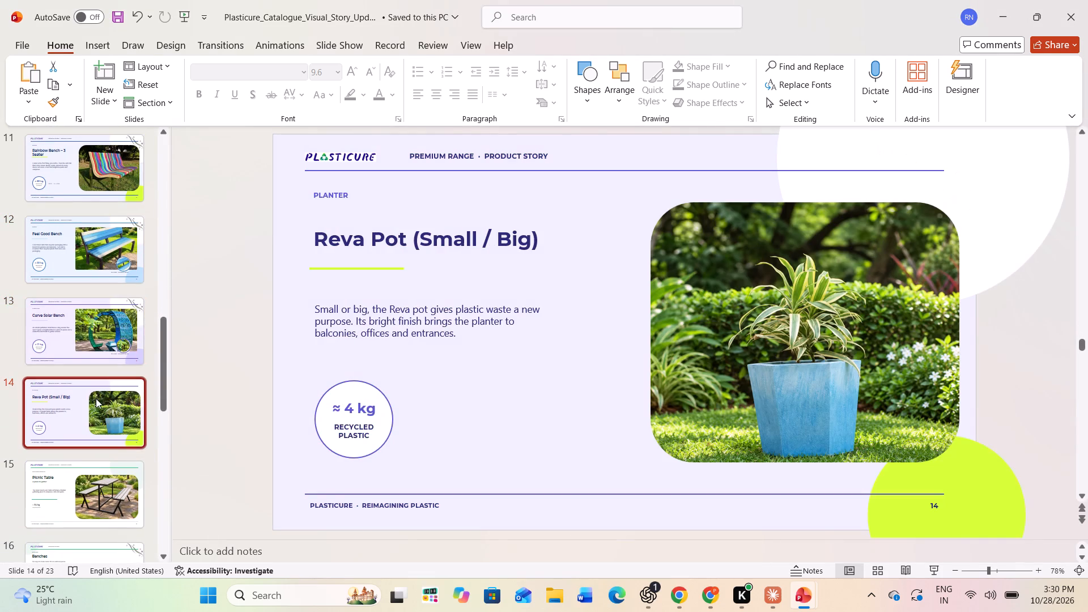
click(107, 304)
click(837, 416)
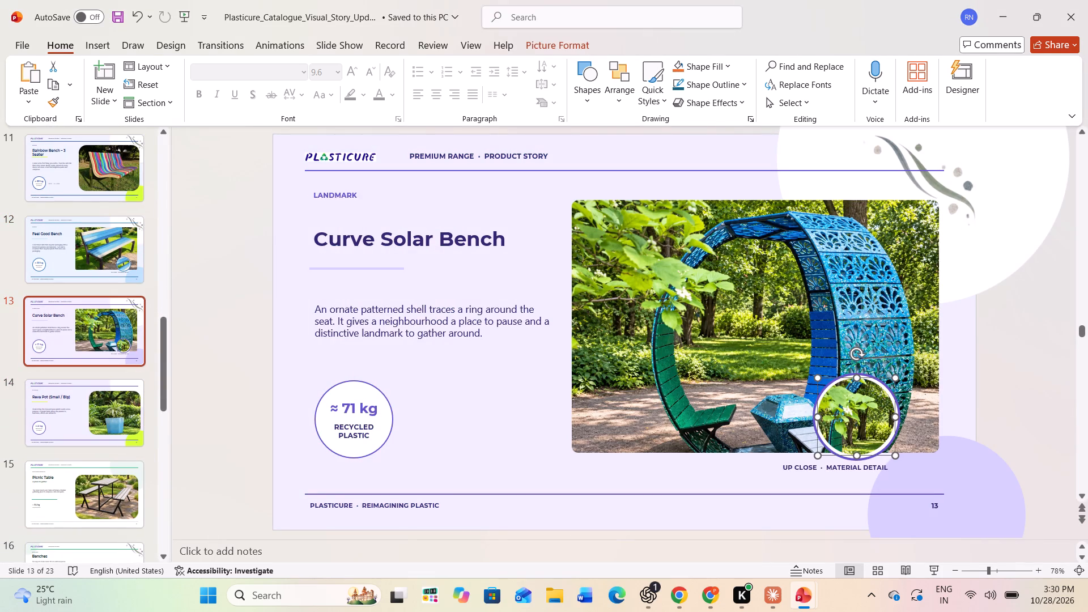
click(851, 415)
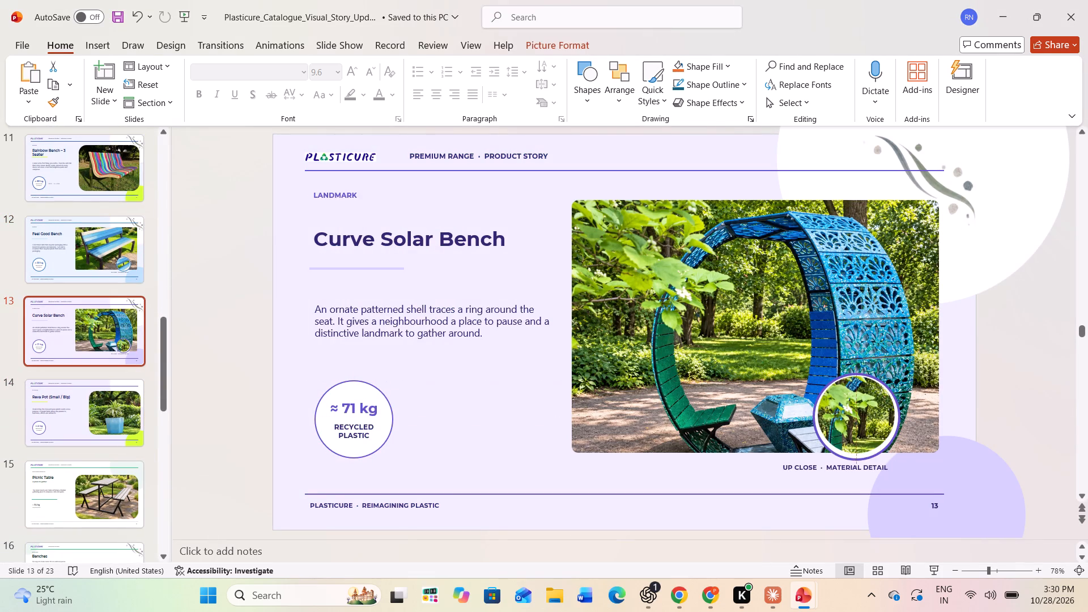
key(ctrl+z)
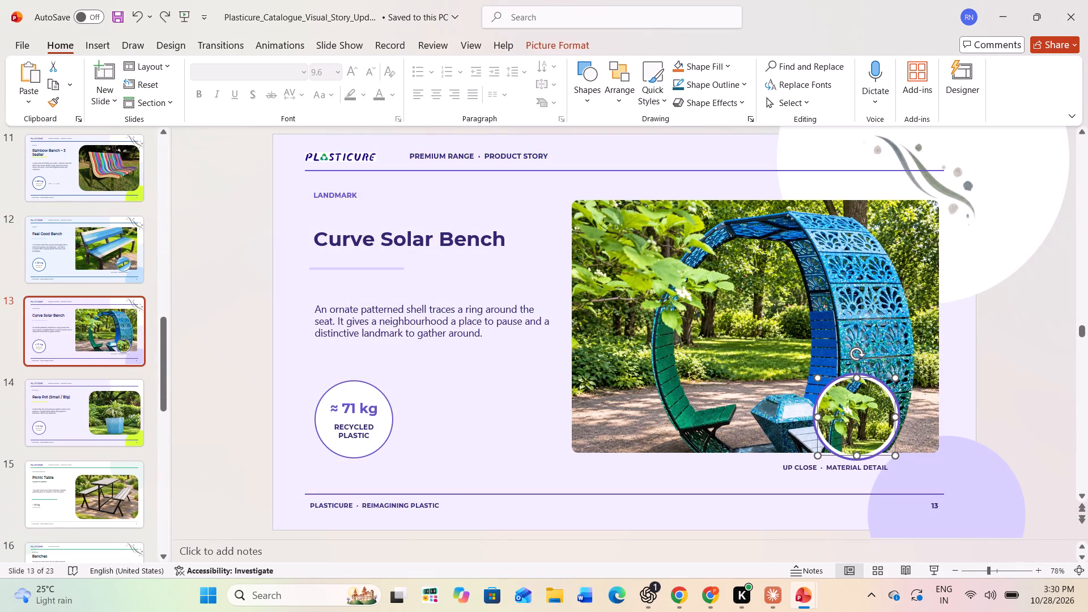
Undo the last adjustment to the Two side seater bench picture on slide 6.
key(ctrl+z)
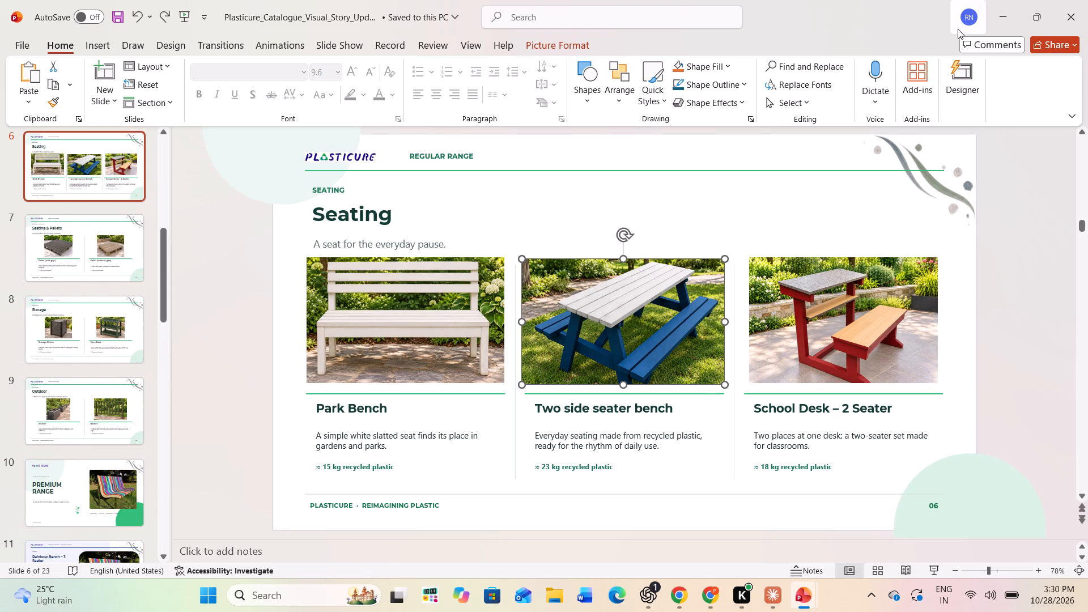
Save the updated catalogue and close its window.
click(112, 11)
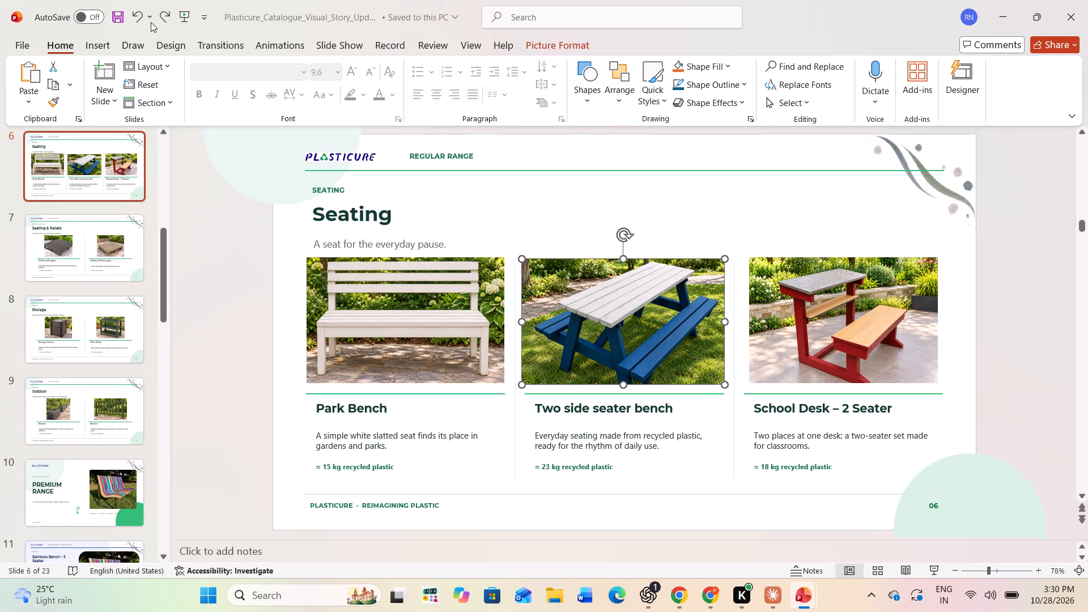
click(1061, 10)
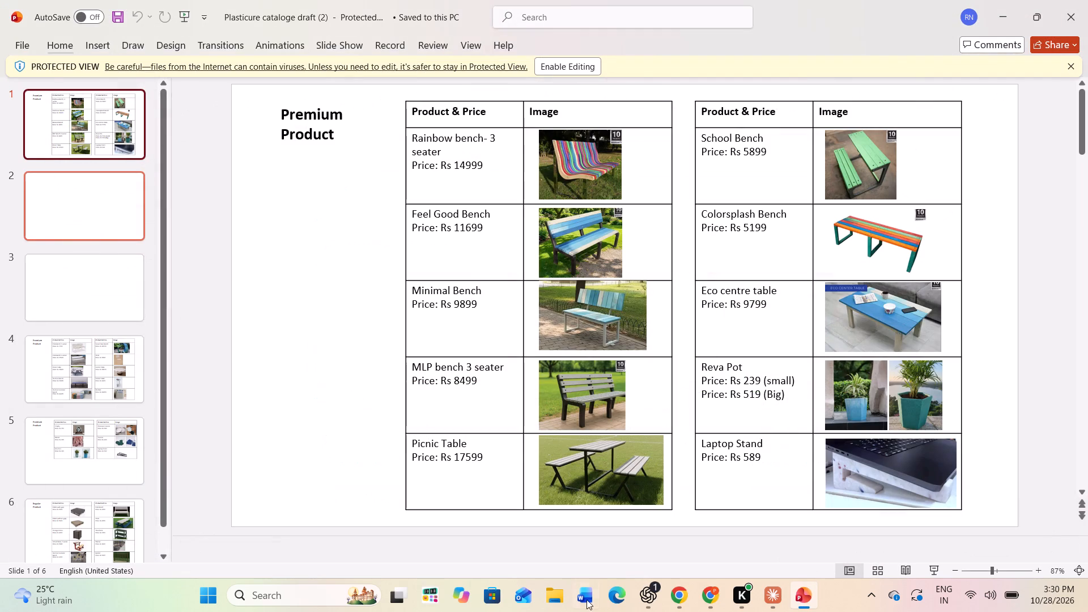
Reopen the Plasticure_Catalogue_Visual_Story_Updated presentation from the Downloads folder in File Explorer.
click(555, 593)
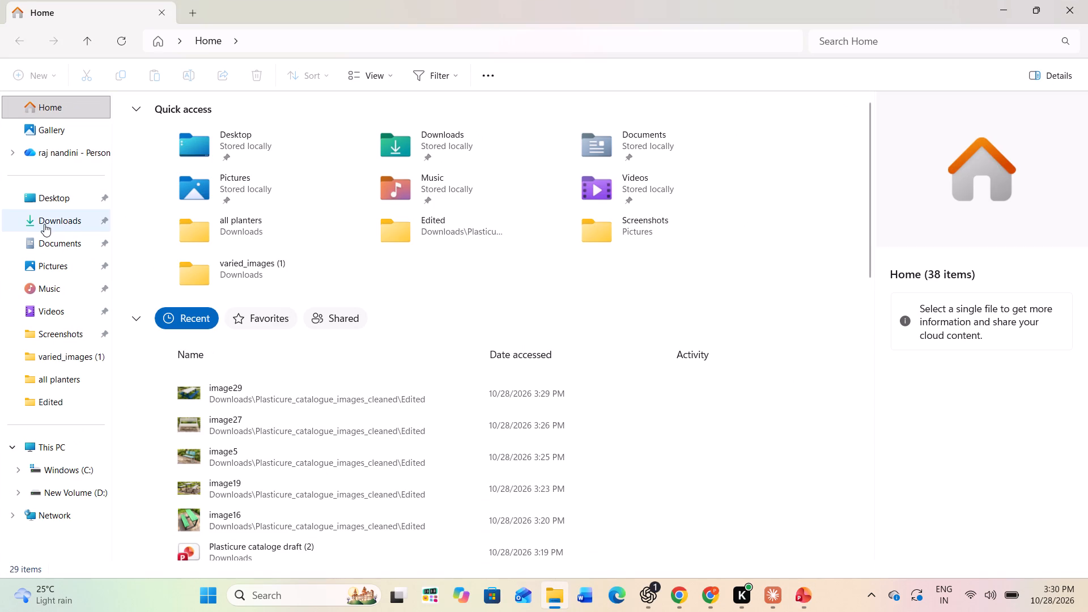
click(45, 224)
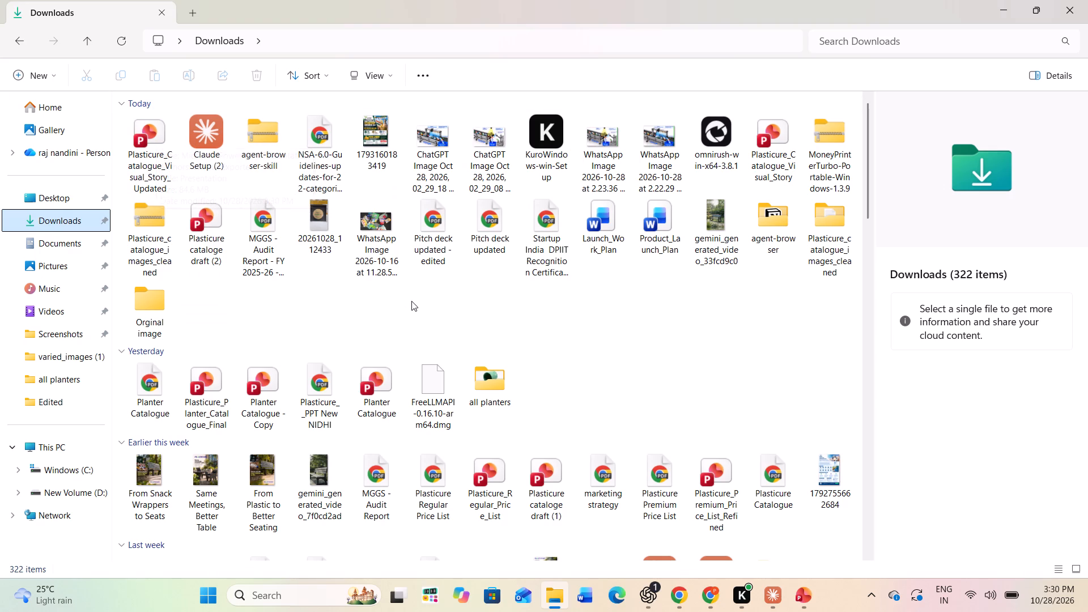
double_click(150, 154)
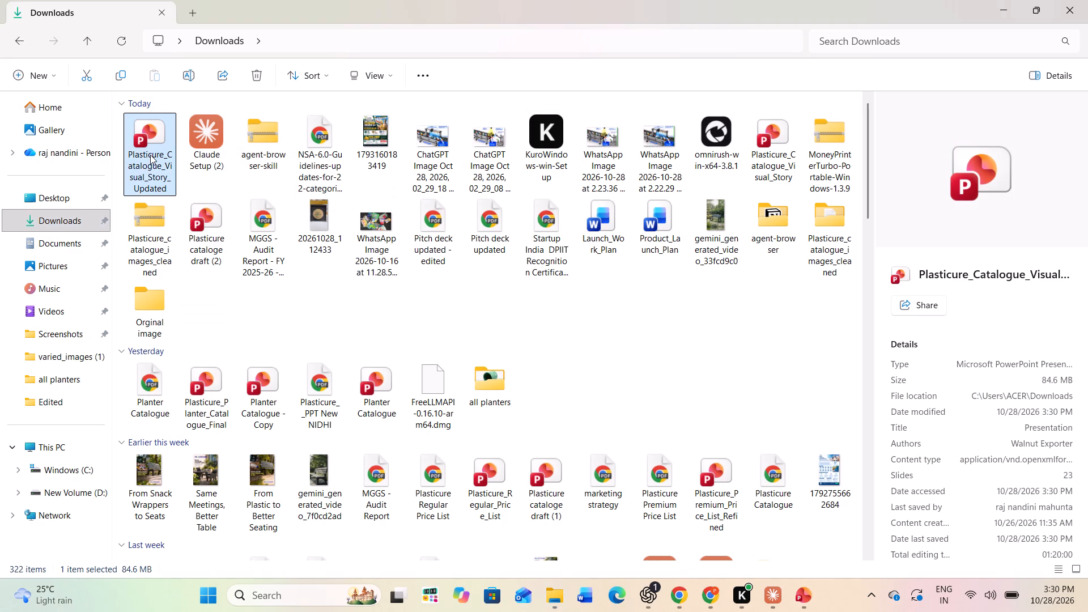
Close the Plasticure catalogue draft window and switch to the reopened updated catalogue in PowerPoint.
click(801, 608)
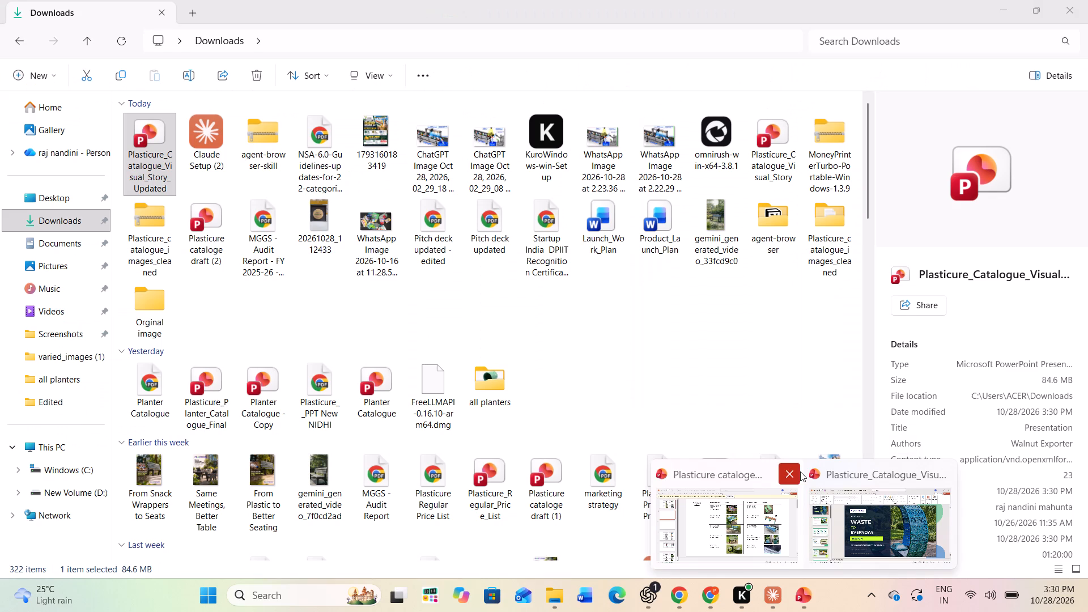
click(800, 471)
click(804, 502)
Export the updated catalogue as a standard-quality PDF in Downloads, keeping the presentation's file name.
scroll(141, 277, down, 6)
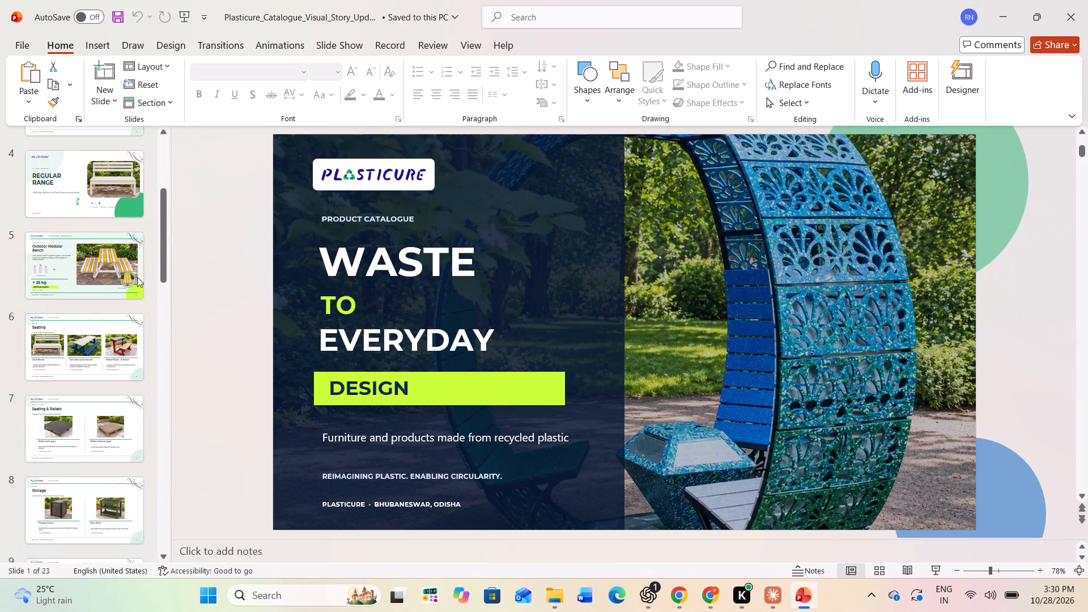
scroll(137, 277, down, 5)
click(19, 46)
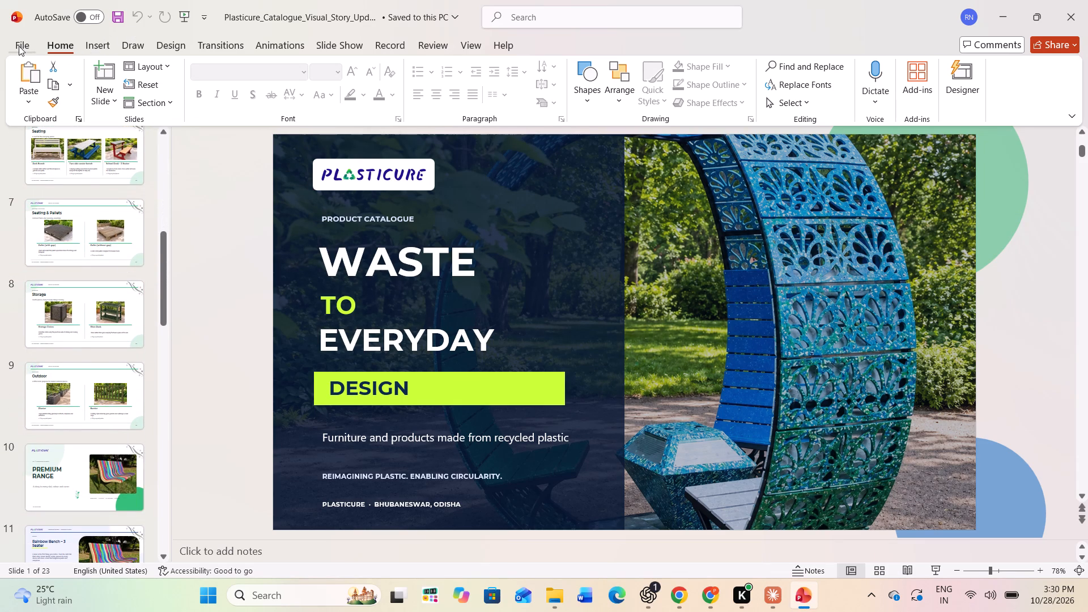
click(56, 320)
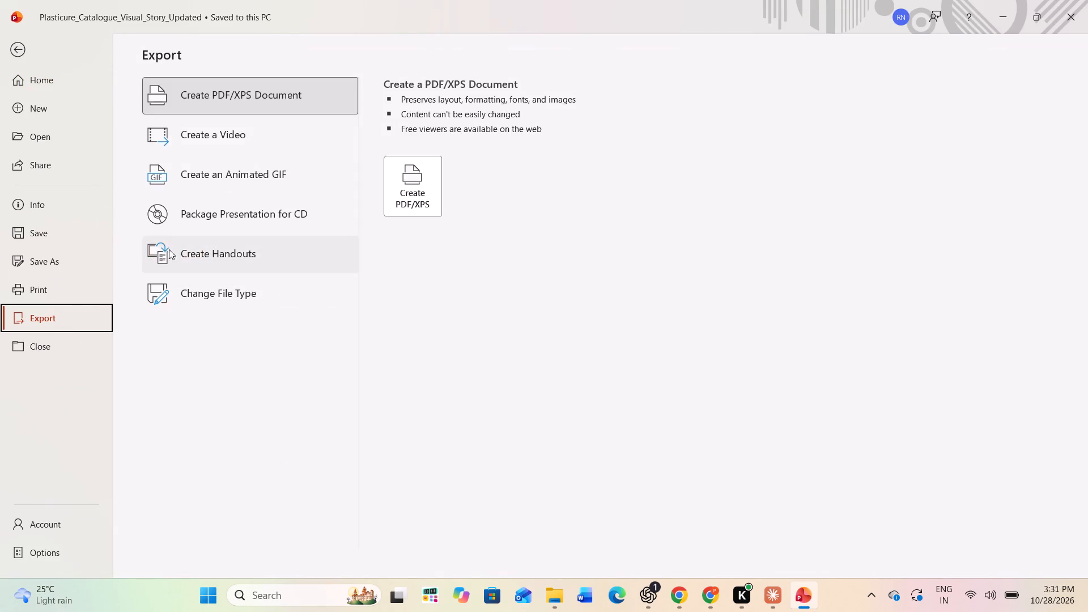
click(423, 186)
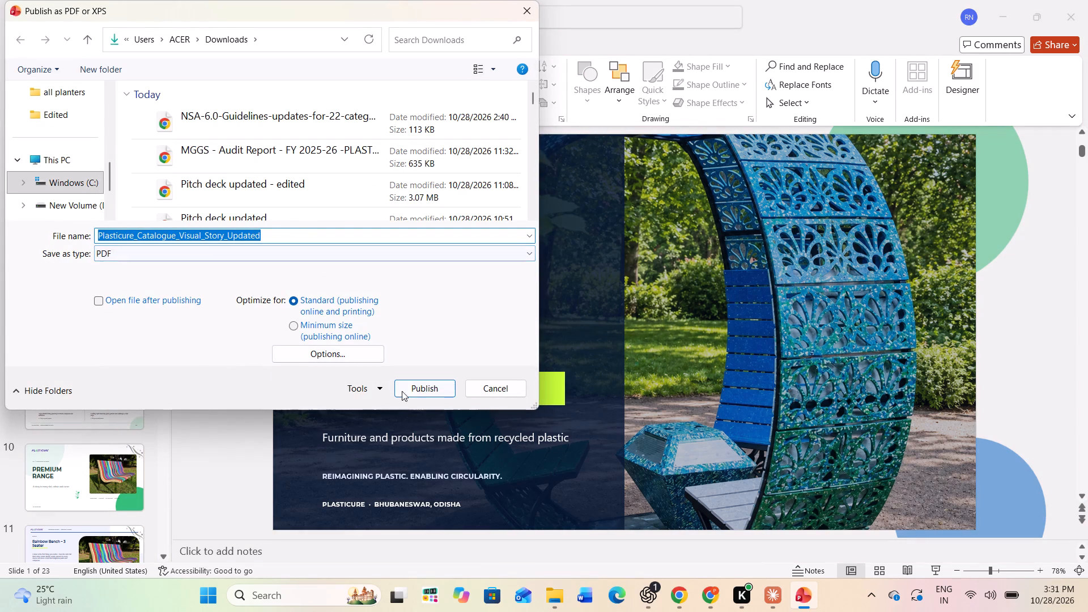
click(416, 386)
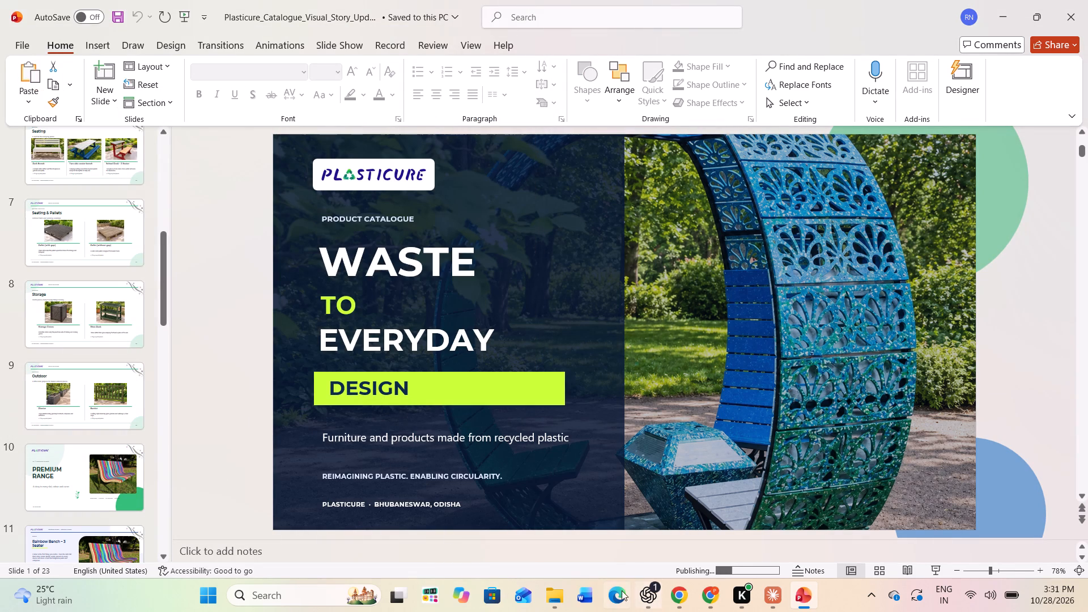
click(555, 590)
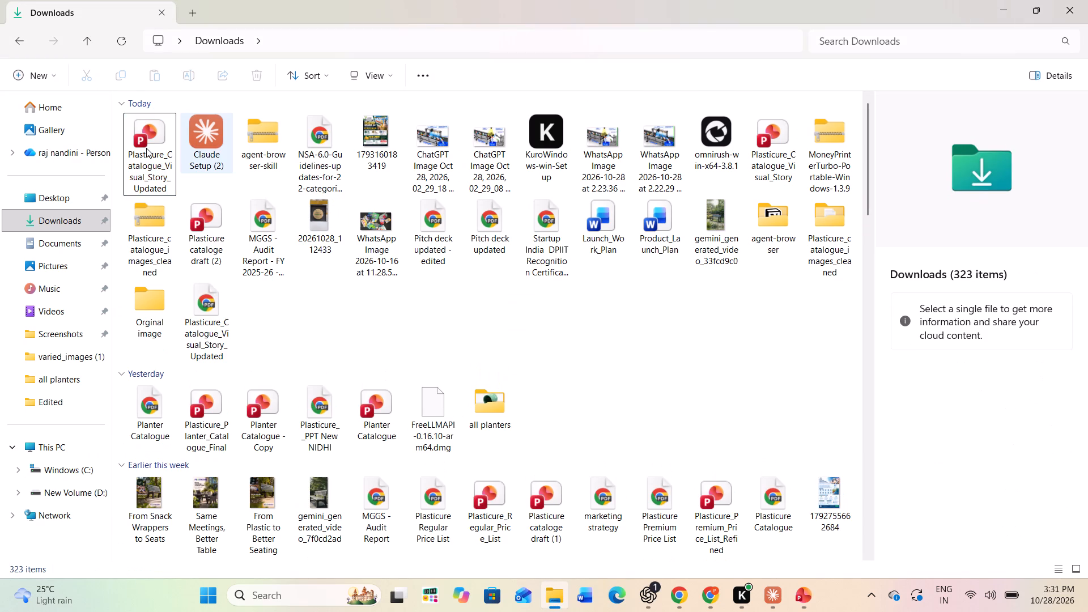
click(124, 40)
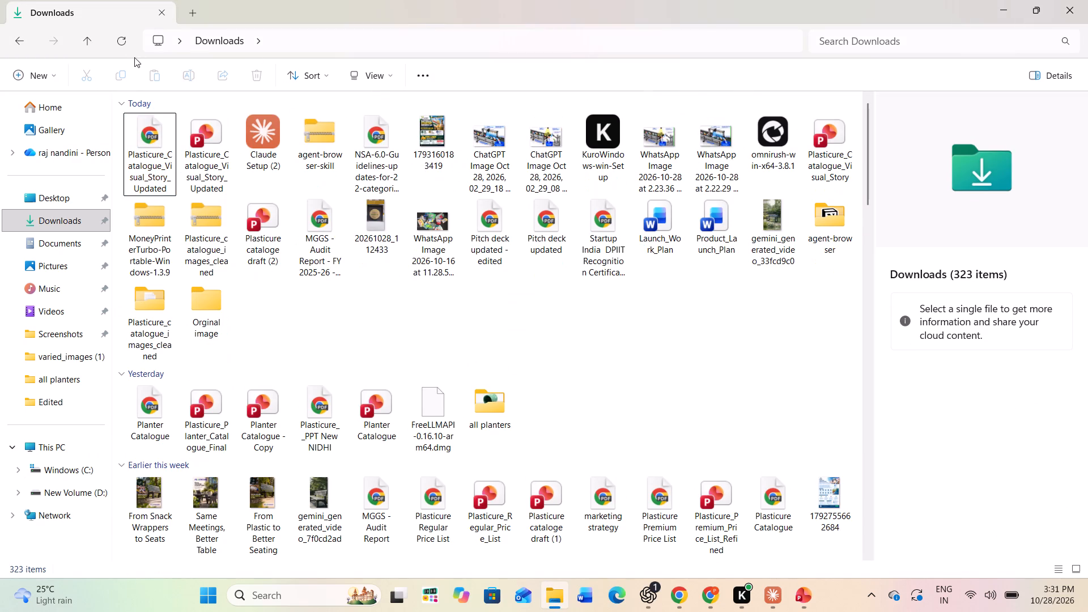
click(160, 180)
click(196, 83)
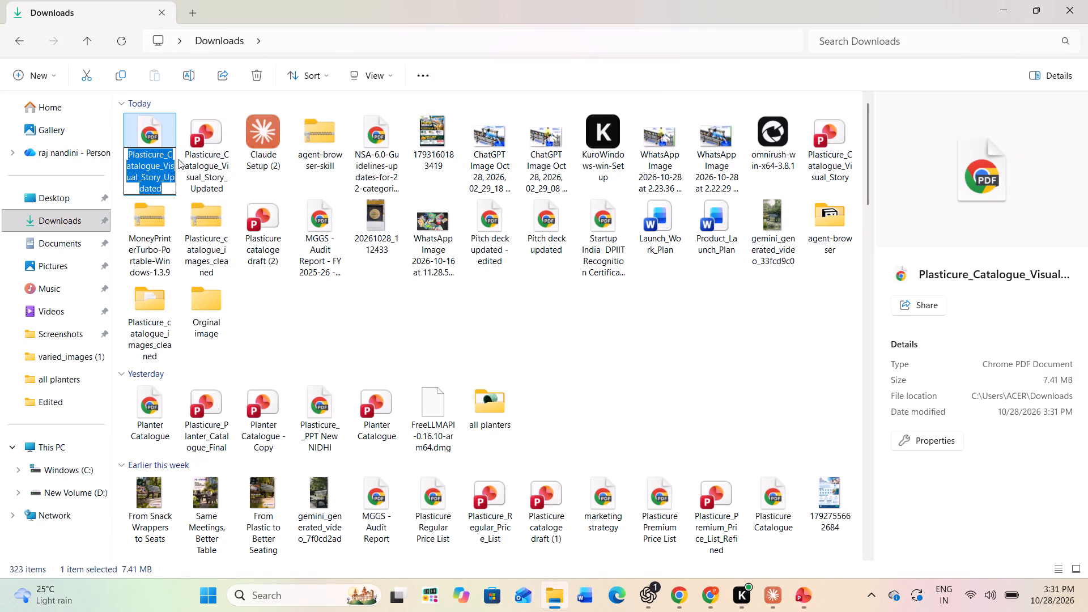